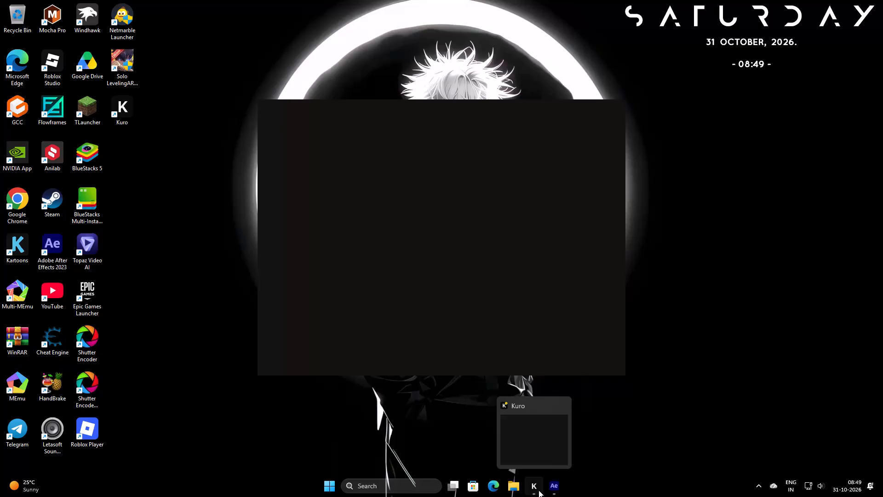
# Switch to Adobe After Effects and open the recent project "igris gloria".
pyautogui.click(551, 489)
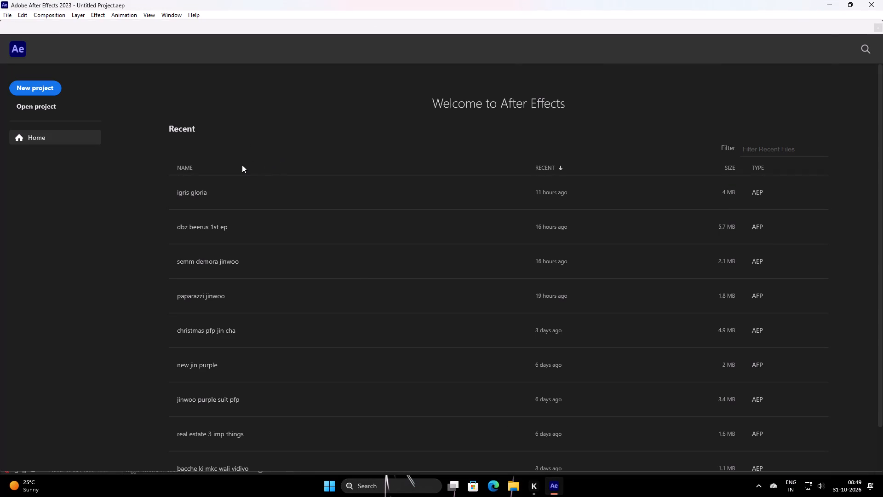
pyautogui.click(182, 190)
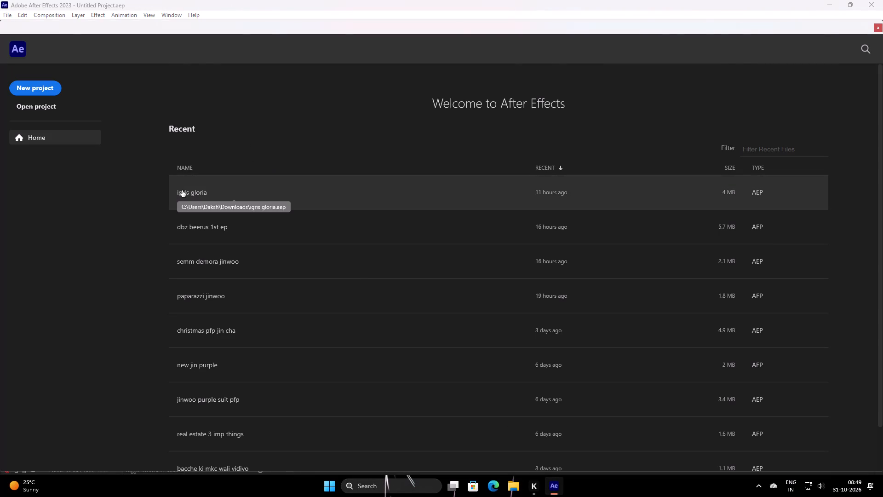
pyautogui.click(199, 190)
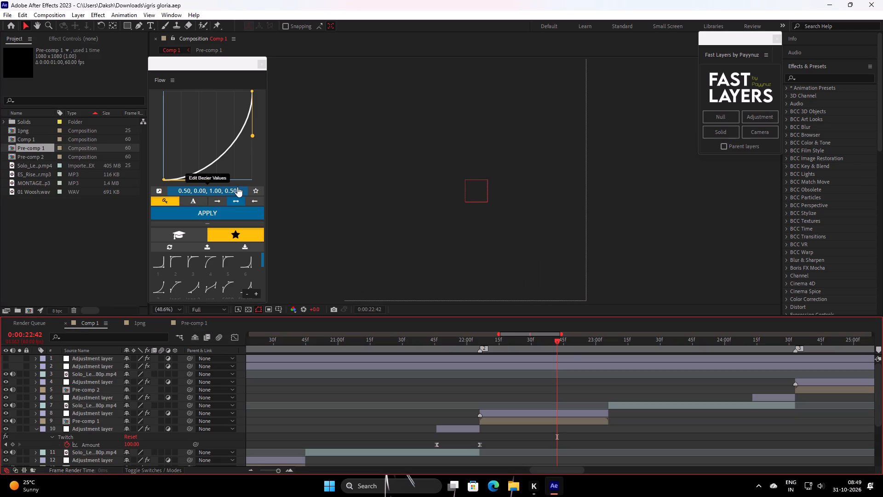
# Scrub the Comp 1 timeline back to about 0:00:15:07 to preview the earlier footage.
pyautogui.moveTo(559, 339); pyautogui.dragTo(554, 347)
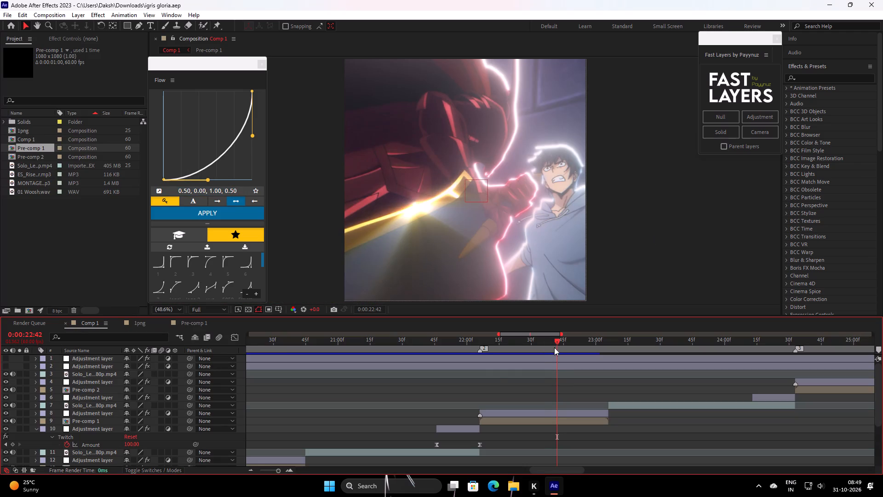
pyautogui.moveTo(554, 347); pyautogui.dragTo(282, 393)
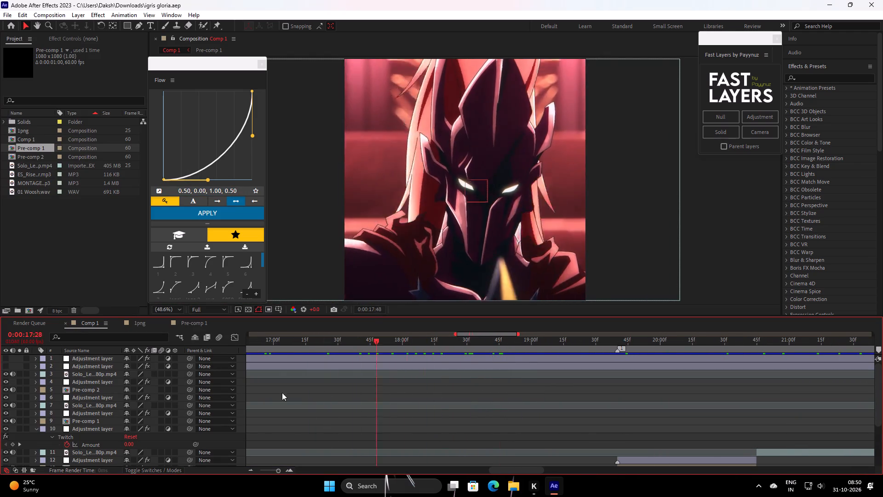
pyautogui.moveTo(282, 393); pyautogui.dragTo(281, 399)
# Open the Windows quick settings for network and sound.
pyautogui.click(814, 490)
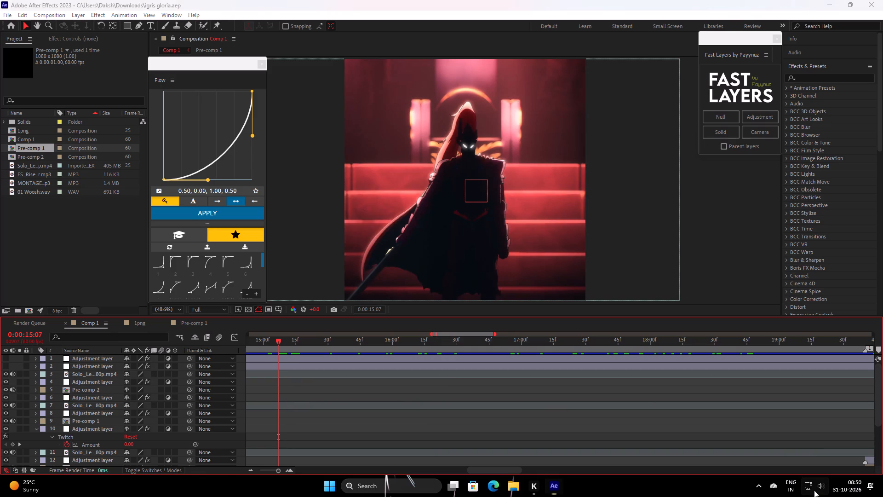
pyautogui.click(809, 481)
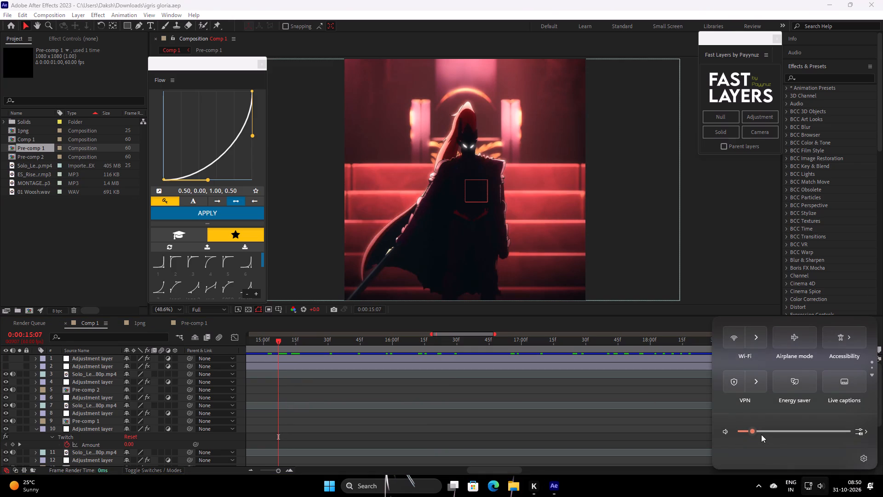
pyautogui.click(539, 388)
# Play back Comp 1 and replay the section from about 0:00:23:08 to 0:00:24:42 to review the fight shots.
pyautogui.press('space')
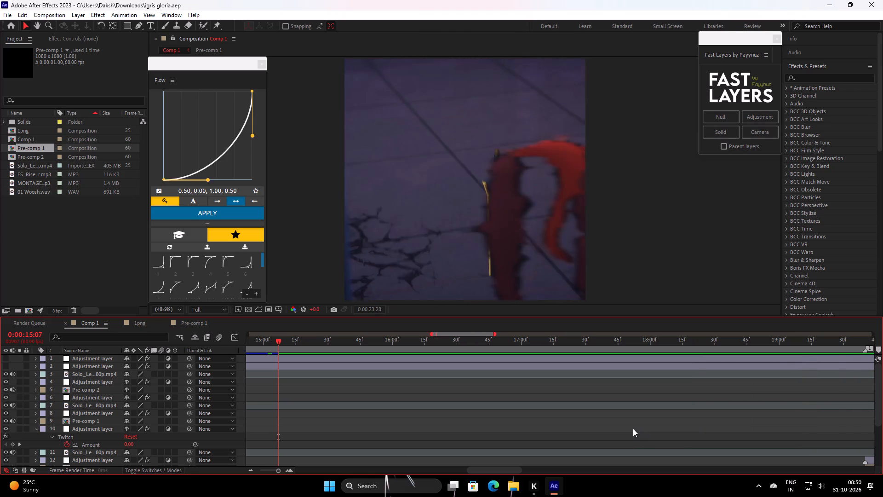
pyautogui.press('space')
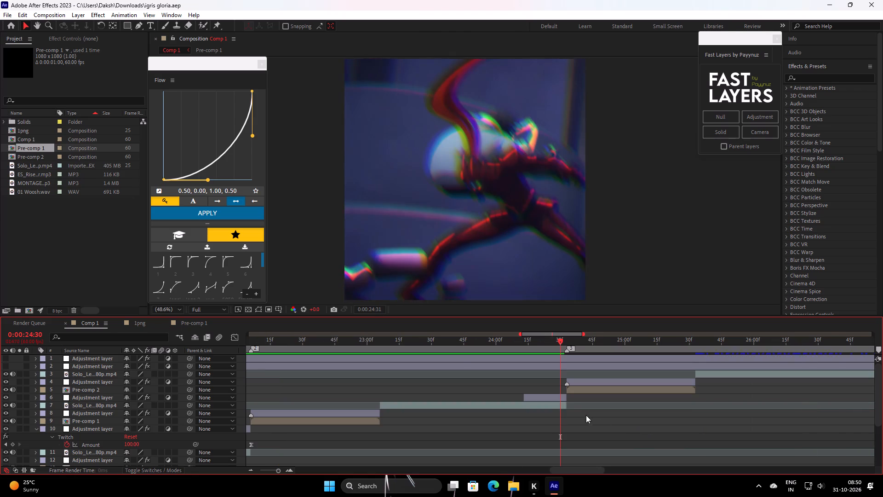
pyautogui.moveTo(556, 347); pyautogui.dragTo(432, 377)
pyautogui.press('space')
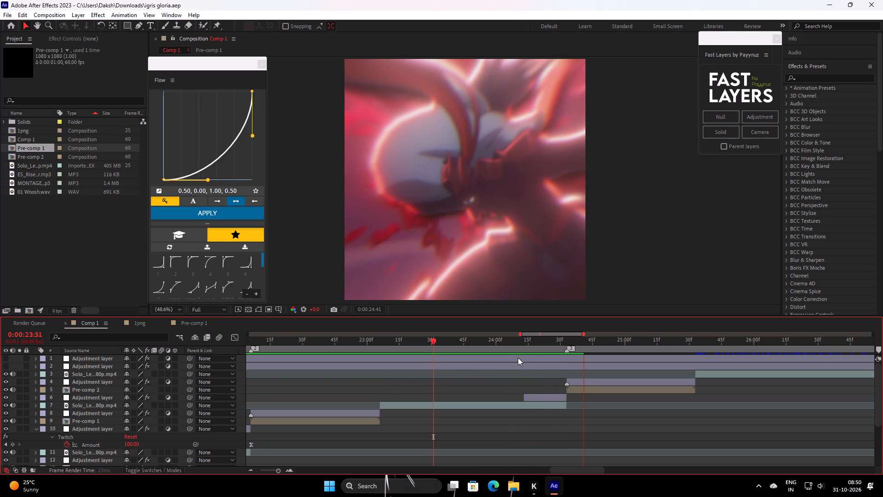
pyautogui.press('space')
pyautogui.moveTo(543, 344); pyautogui.dragTo(384, 393)
pyautogui.press('space')
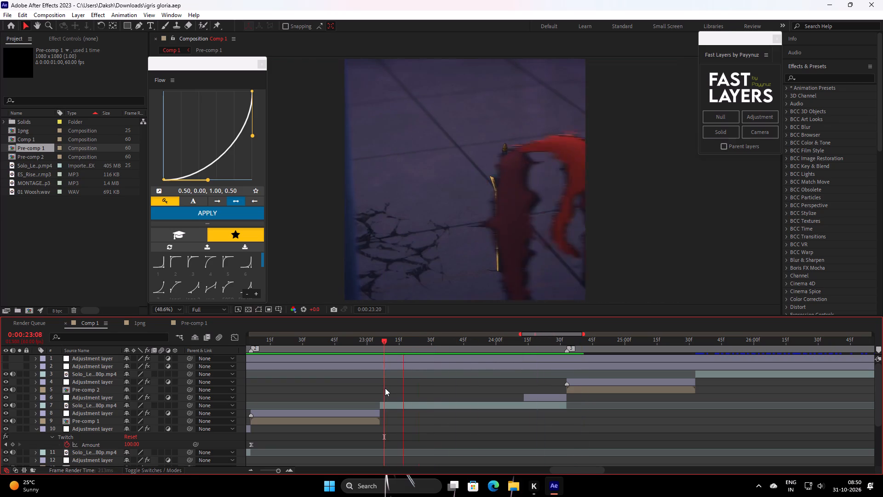
pyautogui.press('space')
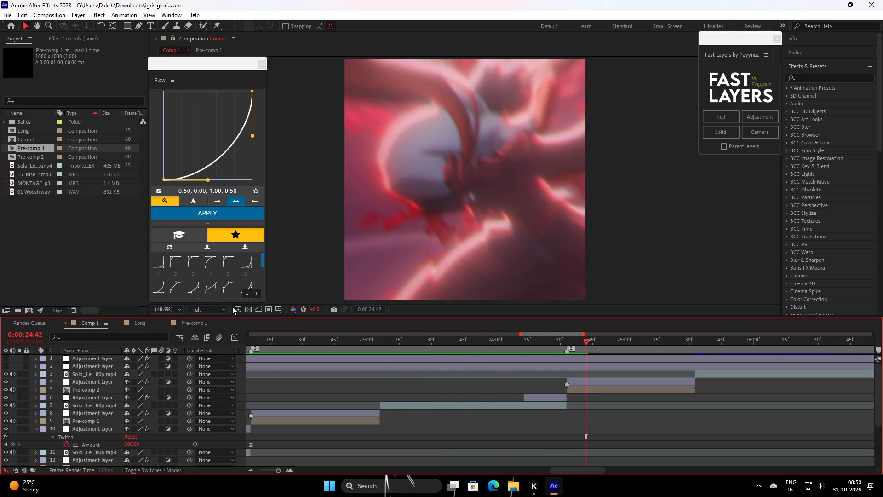
# Set the composition preview resolution to Quarter.
pyautogui.click(213, 309)
pyautogui.click(218, 364)
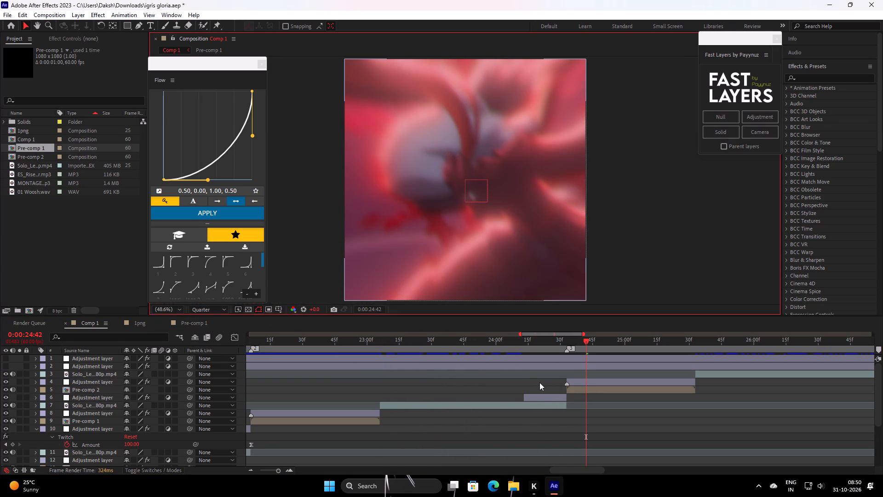
# In Pre-comp 2, copy the Turbulent Displace, Tritone and Deep Glow 2 effects from the third Solo Leveling layer.
pyautogui.click(178, 325)
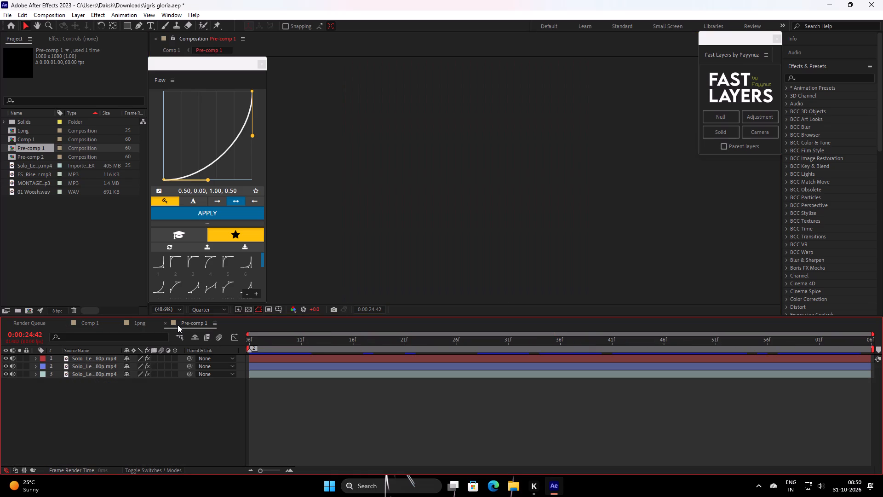
pyautogui.click(90, 323)
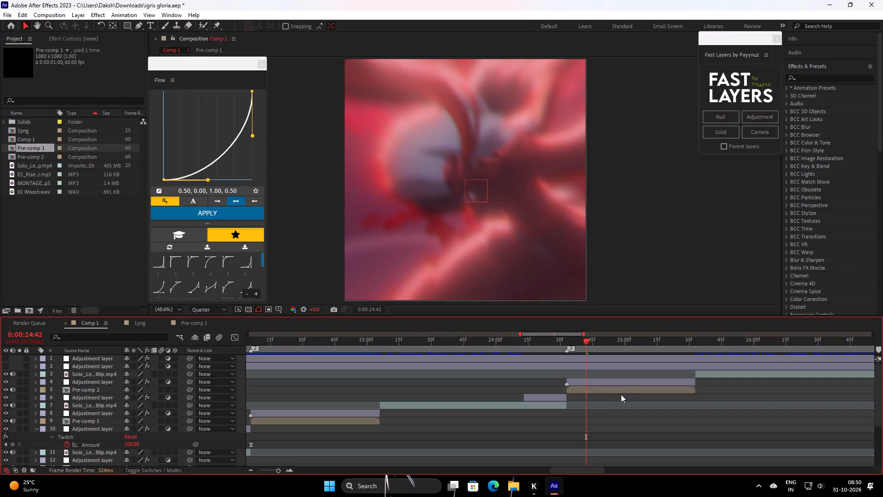
pyautogui.doubleClick(620, 390)
pyautogui.moveTo(335, 339); pyautogui.dragTo(313, 345)
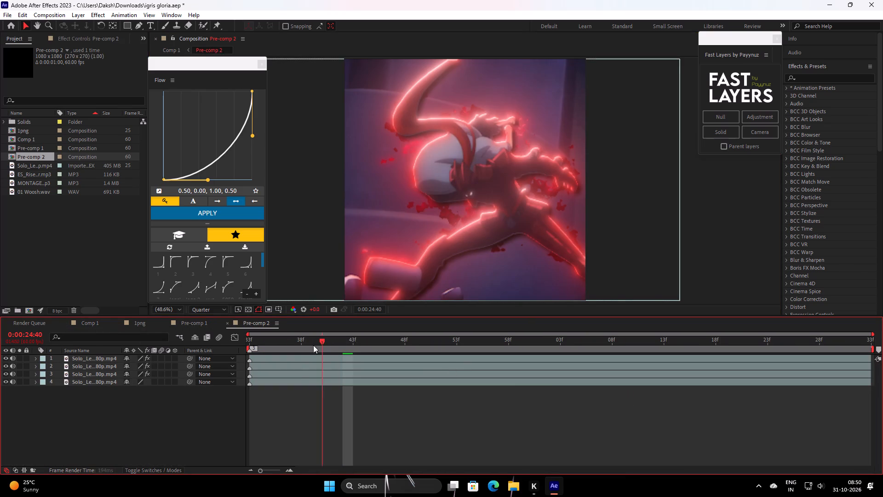
pyautogui.moveTo(313, 345); pyautogui.dragTo(321, 353)
pyautogui.click(312, 374)
pyautogui.click(313, 367)
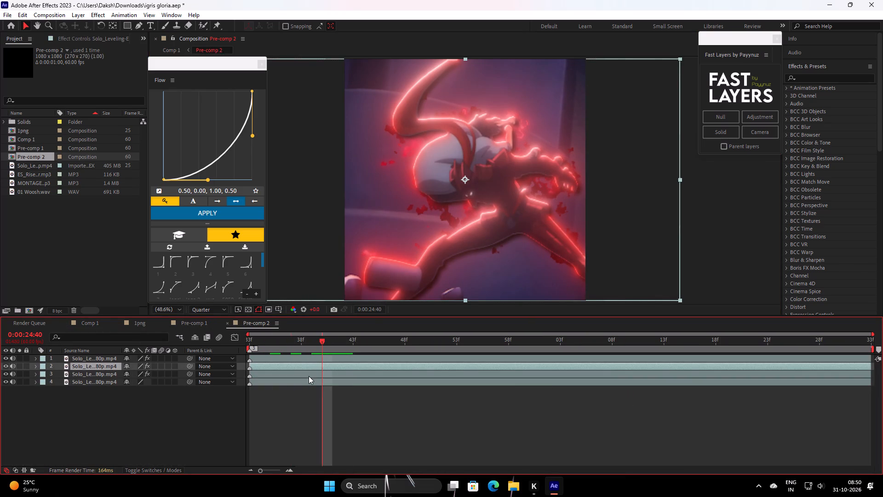
pyautogui.click(309, 376)
pyautogui.press('e')
pyautogui.click(80, 404)
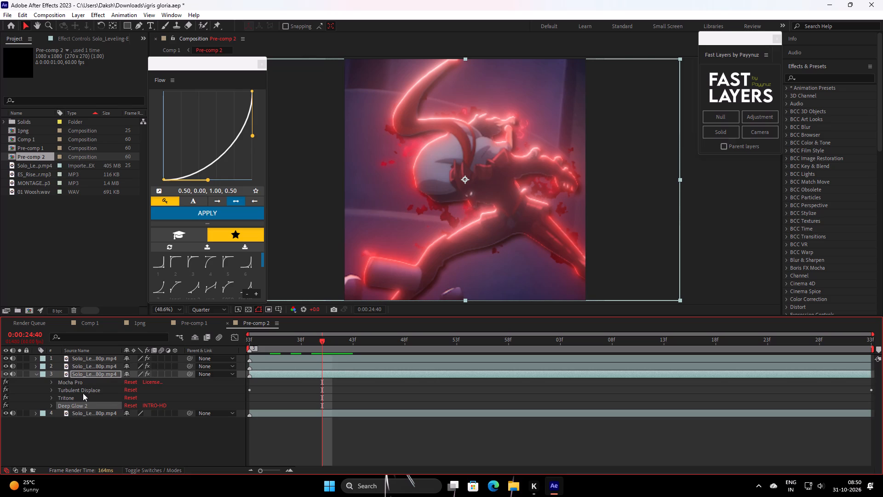
pyautogui.keyDown('ctrl'); pyautogui.keyDown('shift'); pyautogui.click(83, 393); pyautogui.keyUp('shift'); pyautogui.keyUp('ctrl')
pyautogui.hotkey('ctrl', 'c')
# In Pre-comp 1, go to the start at 0:00:22:06 and duplicate the red-labelled layer twice.
pyautogui.click(185, 322)
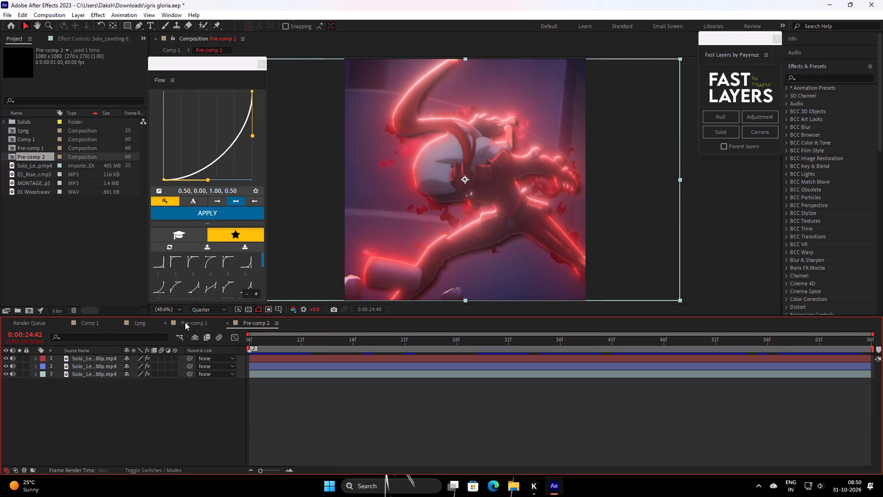
pyautogui.moveTo(287, 348); pyautogui.dragTo(233, 366)
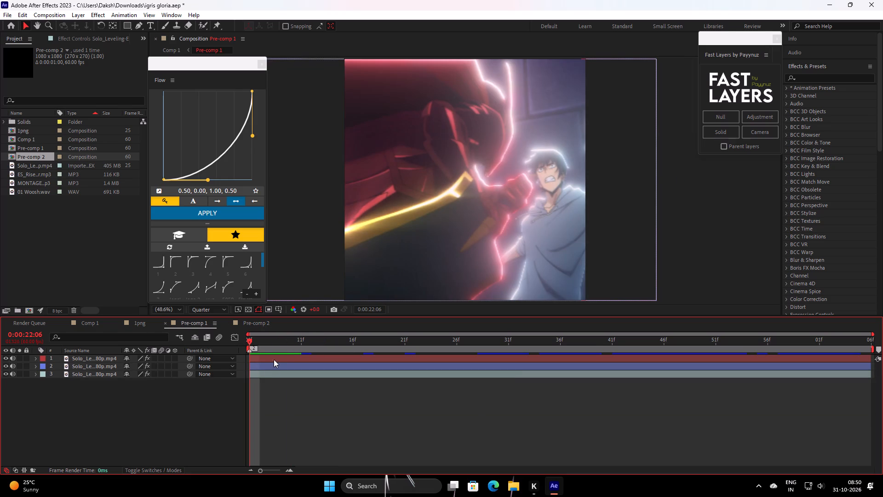
pyautogui.click(274, 359)
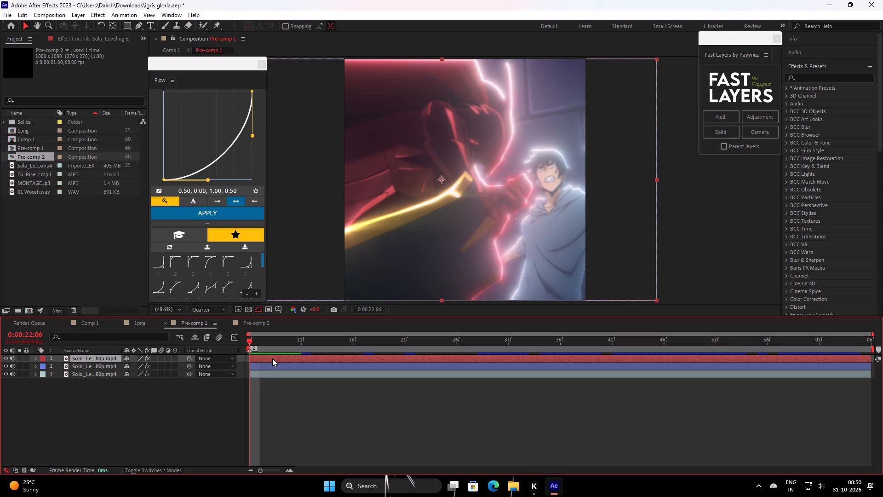
pyautogui.hotkey('ctrl', 'd')
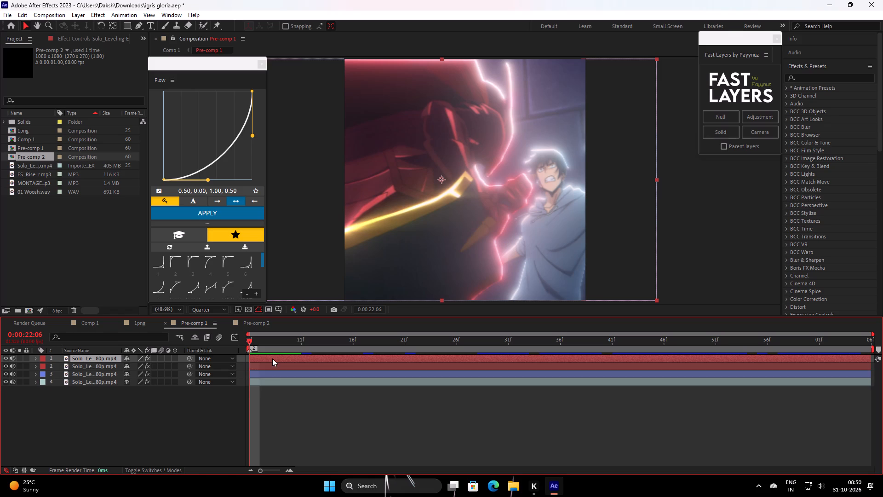
pyautogui.click(277, 364)
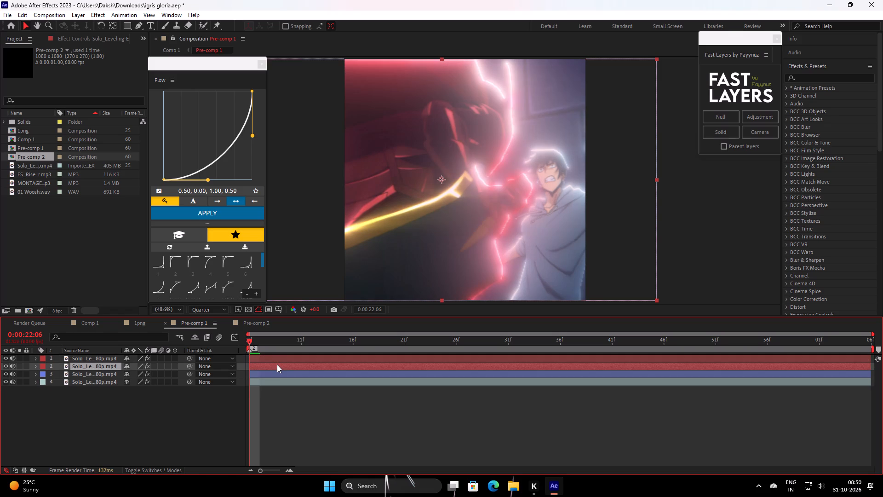
pyautogui.hotkey('ctrl', 'd')
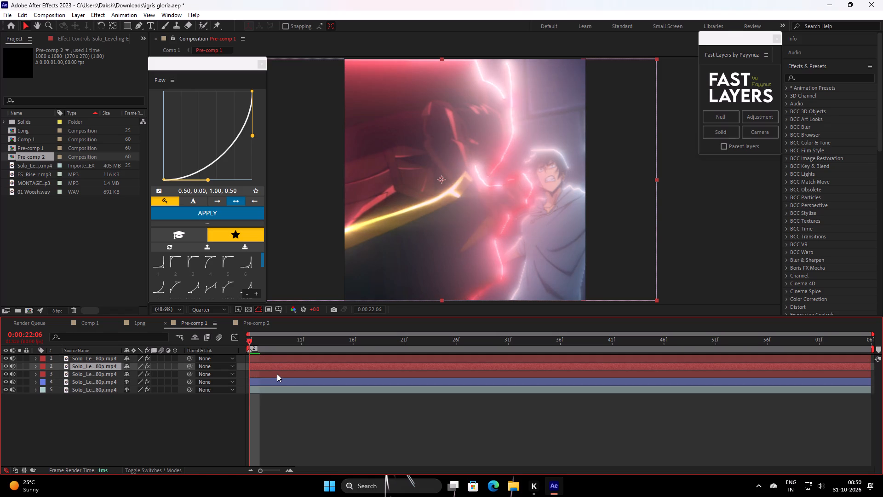
# Delete CC Light Sweep and Deep Glow 2 from the second red-labelled layer, keeping only Mocha Pro.
pyautogui.click(277, 373)
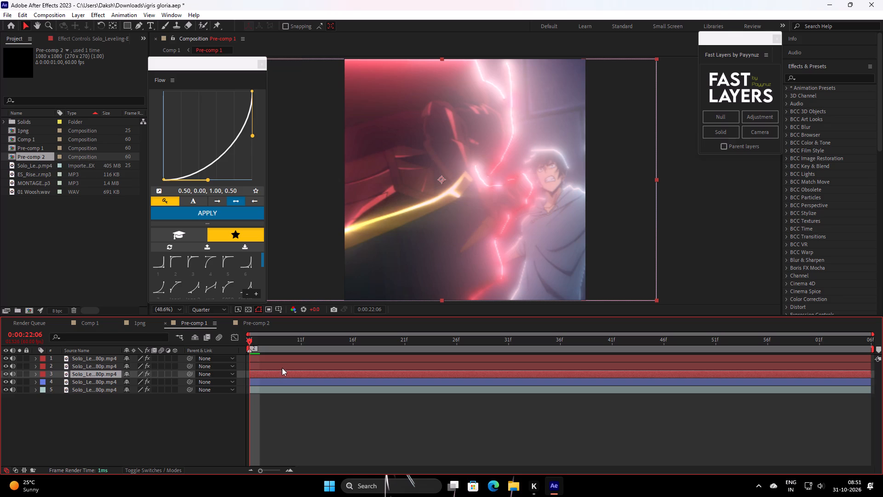
pyautogui.click(283, 367)
pyautogui.press('e')
pyautogui.click(86, 384)
pyautogui.keyDown('ctrl'); pyautogui.click(84, 387); pyautogui.keyUp('ctrl')
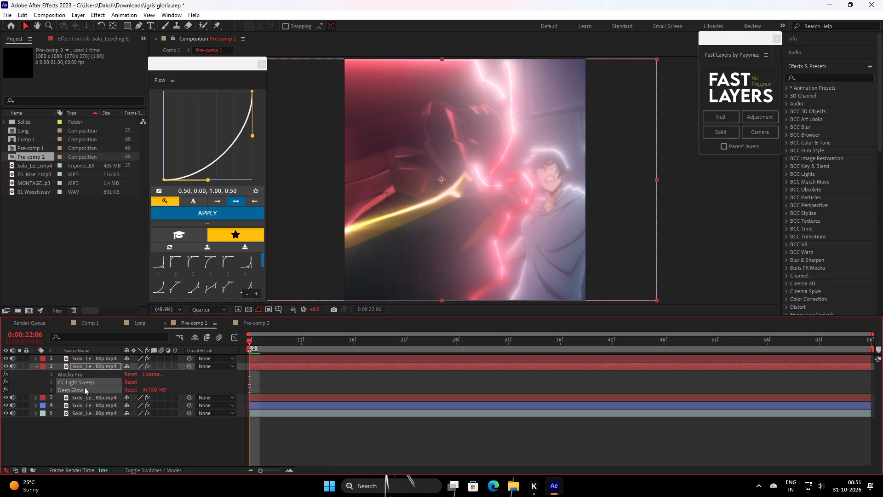
pyautogui.press('BackSpace')
# On the third red-labelled layer, replace CC Light Sweep and Deep Glow 2 with the copied Turbulent Displace, Tritone and Deep Glow 2 effects.
pyautogui.click(264, 381)
pyautogui.press('e')
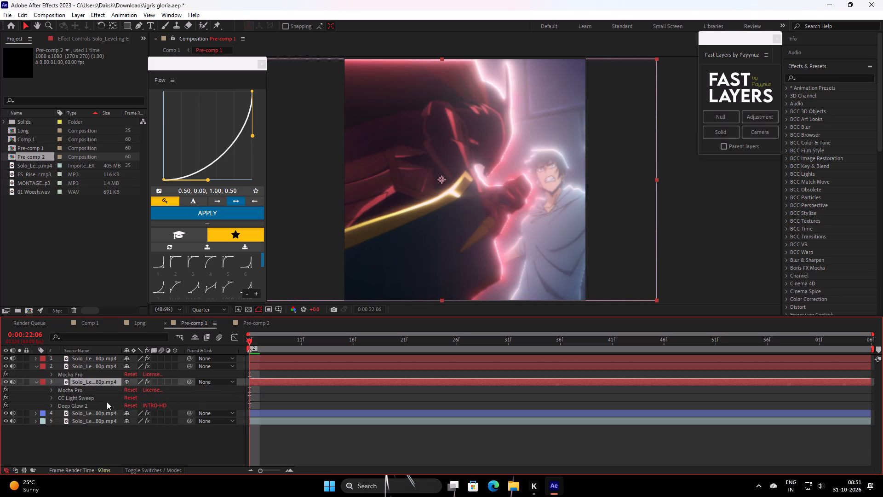
pyautogui.keyDown('ctrl'); pyautogui.click(89, 399); pyautogui.keyUp('ctrl')
pyautogui.keyDown('ctrl'); pyautogui.click(85, 405); pyautogui.keyUp('ctrl')
pyautogui.press('BackSpace')
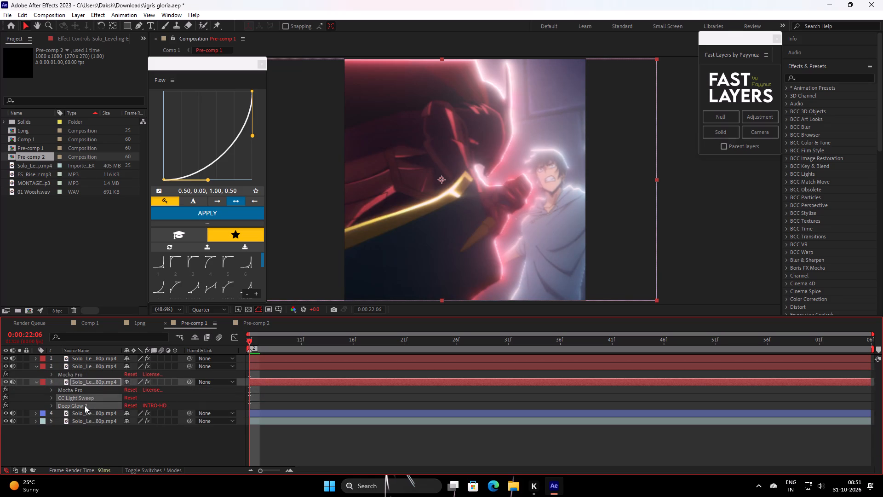
pyautogui.hotkey('ctrl', 'v')
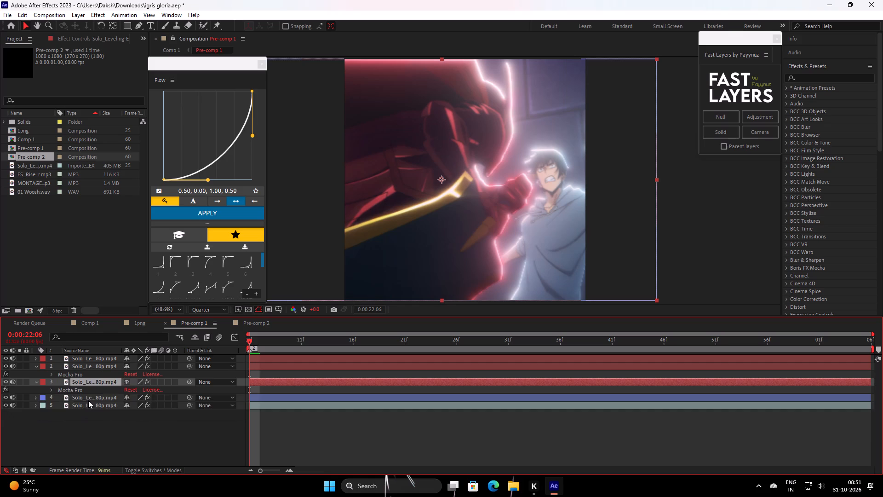
pyautogui.click(335, 392)
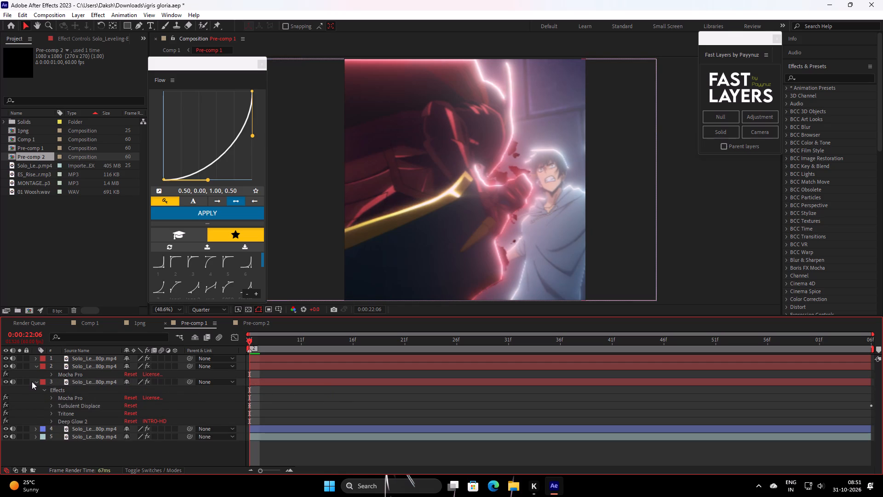
pyautogui.click(34, 381)
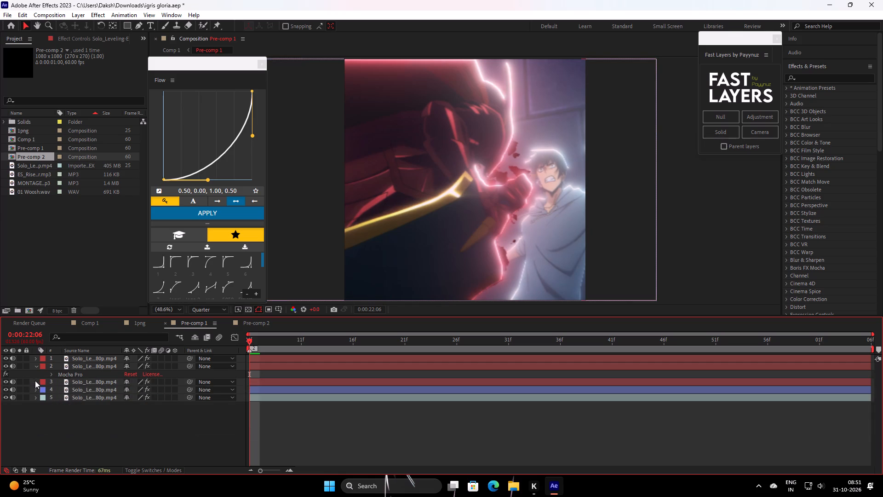
pyautogui.click(37, 369)
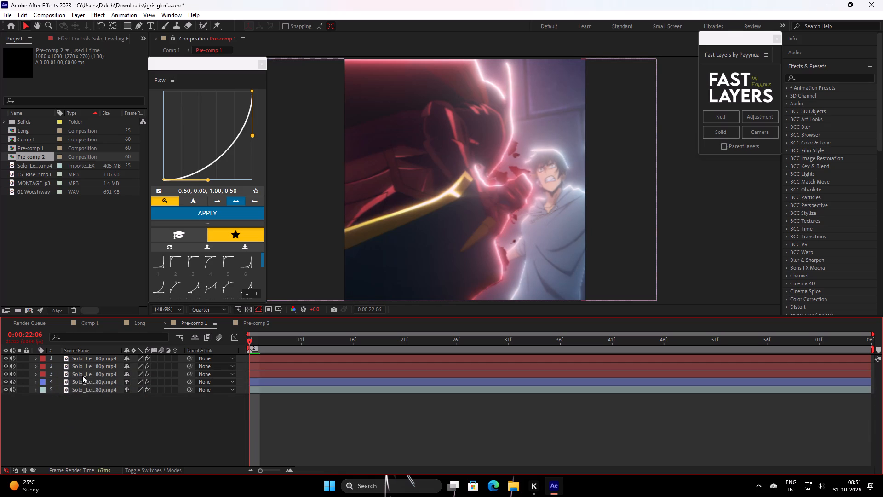
# Compare the third red-labelled layer with its Deep Glow 2 effect switched off and on.
pyautogui.click(85, 376)
pyautogui.press('e')
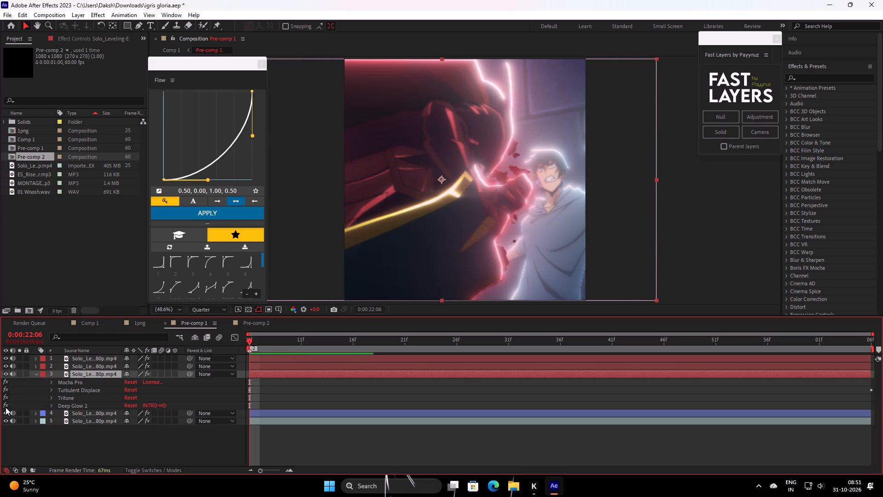
pyautogui.click(5, 406)
pyautogui.click(5, 406)
pyautogui.click(263, 391)
pyautogui.write('ss')
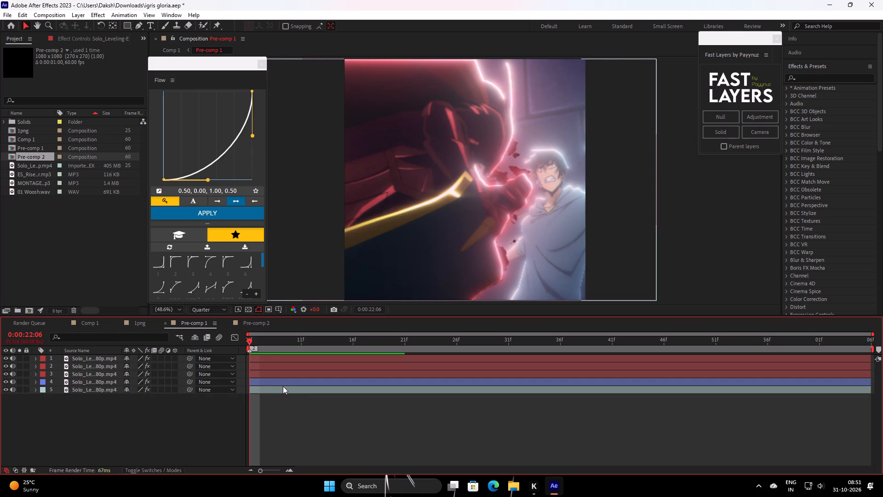
# Move the third red-labelled layer below the blue-labelled layer in the stacking order.
pyautogui.moveTo(100, 378); pyautogui.dragTo(99, 386)
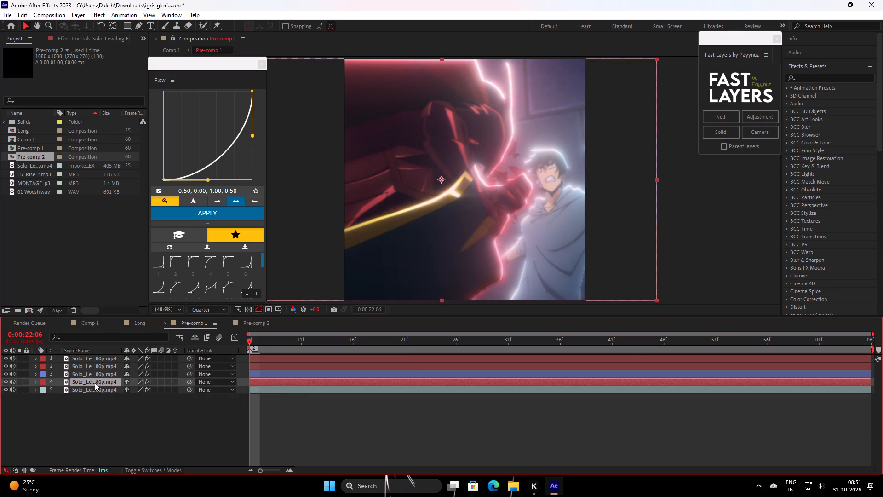
# Duplicate the blue-labelled layer twice.
pyautogui.click(98, 375)
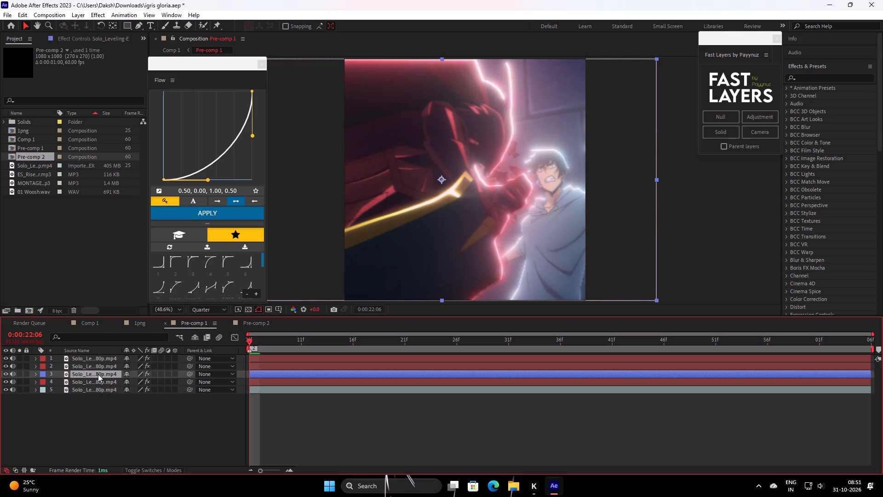
pyautogui.hotkey('ctrl', 'd')
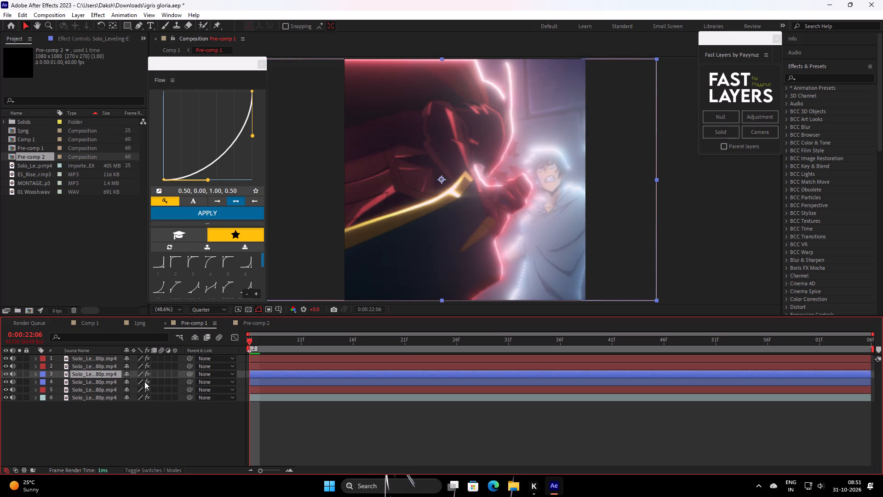
pyautogui.hotkey('ctrl', 'd')
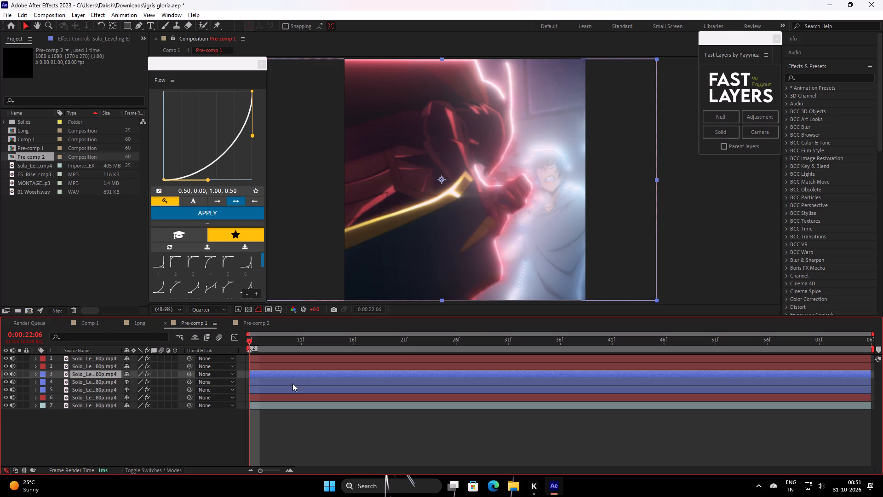
# Delete CC Light Sweep and Deep Glow 2 from the lowest blue-labelled layer, keeping only Mocha Pro.
pyautogui.click(284, 388)
pyautogui.press('e')
pyautogui.click(92, 405)
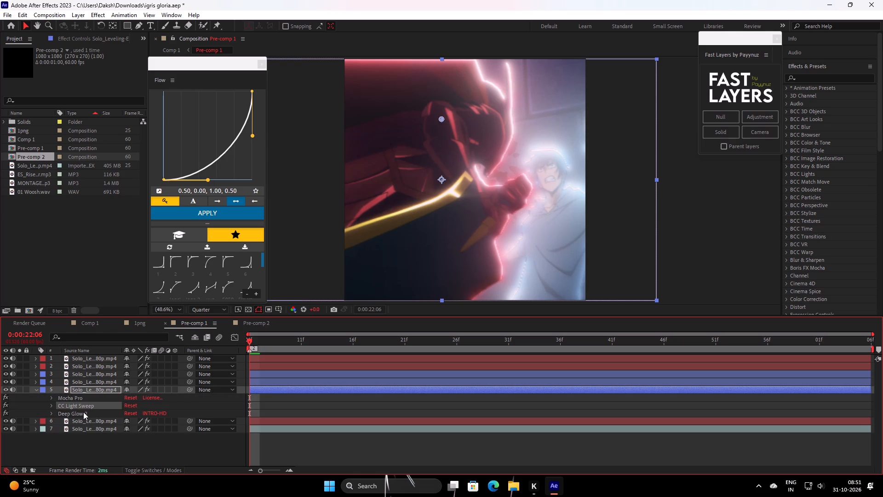
pyautogui.keyDown('ctrl'); pyautogui.click(83, 412); pyautogui.keyUp('ctrl')
pyautogui.press('BackSpace')
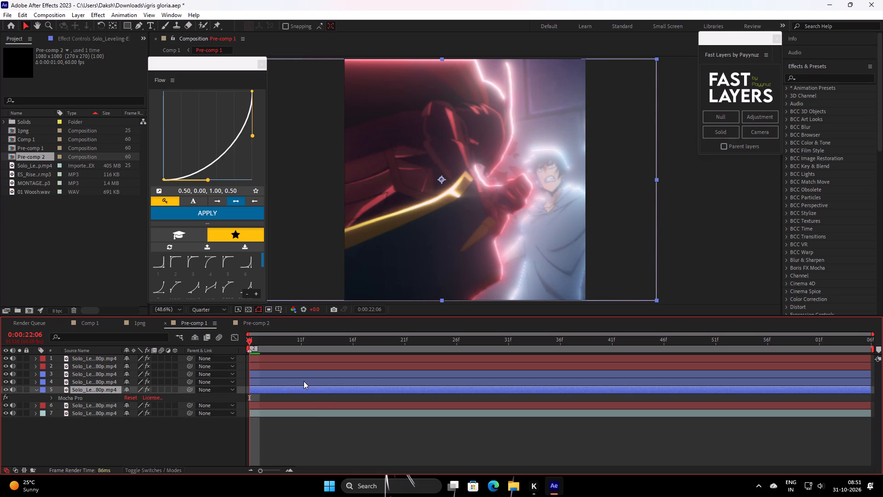
# Delete CC Light Sweep and Deep Glow 2 from the middle blue-labelled layer, keeping only Mocha Pro.
pyautogui.click(304, 381)
pyautogui.press('e')
pyautogui.keyDown('ctrl'); pyautogui.click(85, 402); pyautogui.keyUp('ctrl')
pyautogui.keyDown('ctrl'); pyautogui.click(90, 397); pyautogui.keyUp('ctrl')
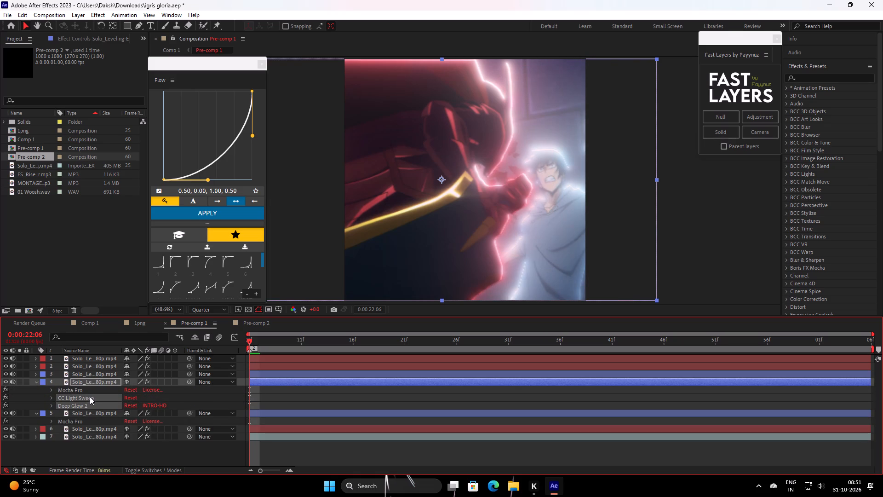
pyautogui.press('BackSpace')
# Paste the copied Turbulent Displace, Tritone and Deep Glow 2 effects onto the lowest blue-labelled layer.
pyautogui.click(293, 395)
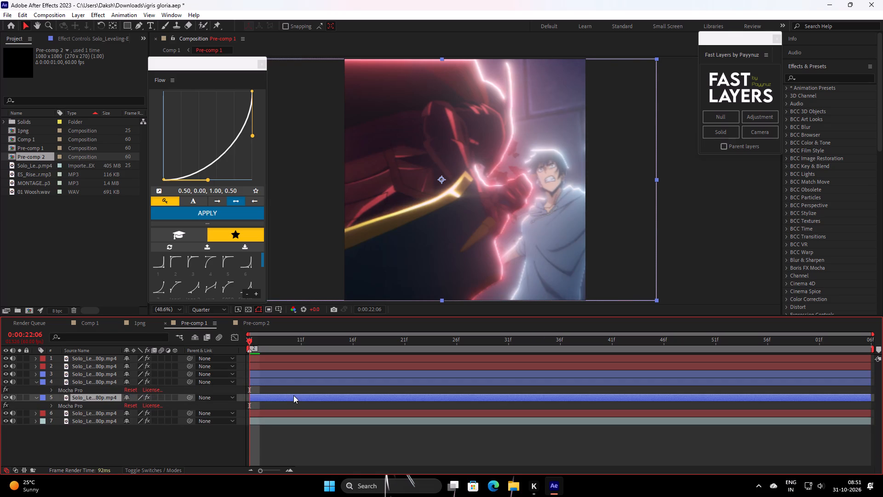
pyautogui.hotkey('ctrl', 'v')
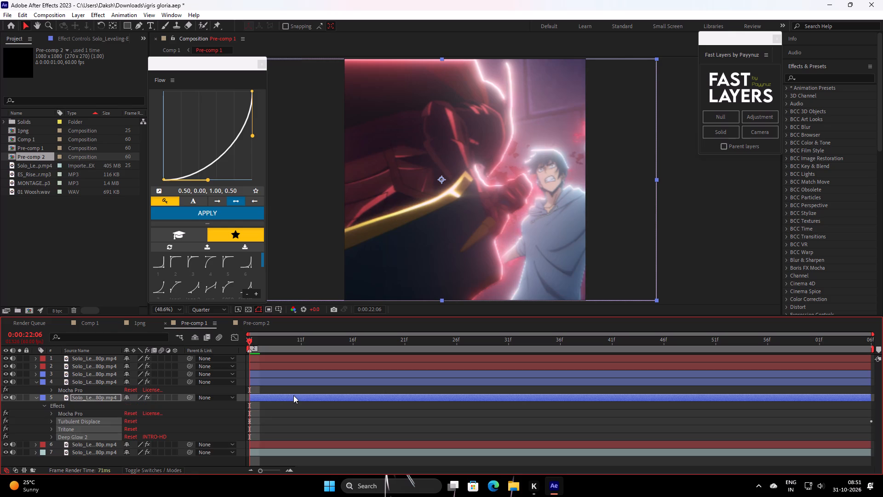
# Set the hue of both Highlights and Midtones to 200 in the lowest blue-labelled layer's Tritone effect.
pyautogui.click(39, 426)
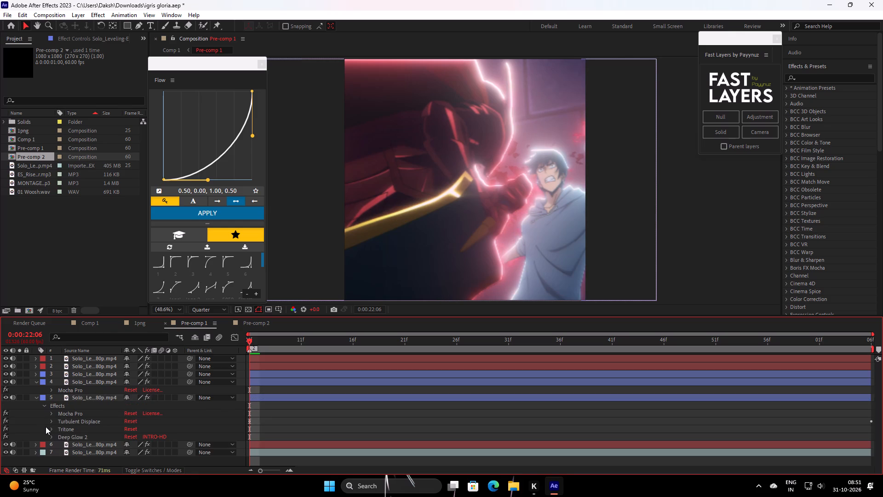
pyautogui.click(51, 428)
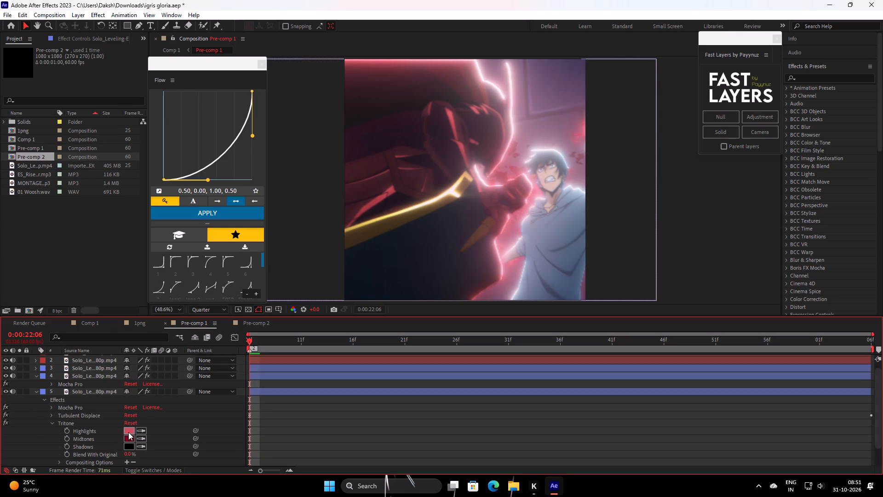
pyautogui.click(133, 432)
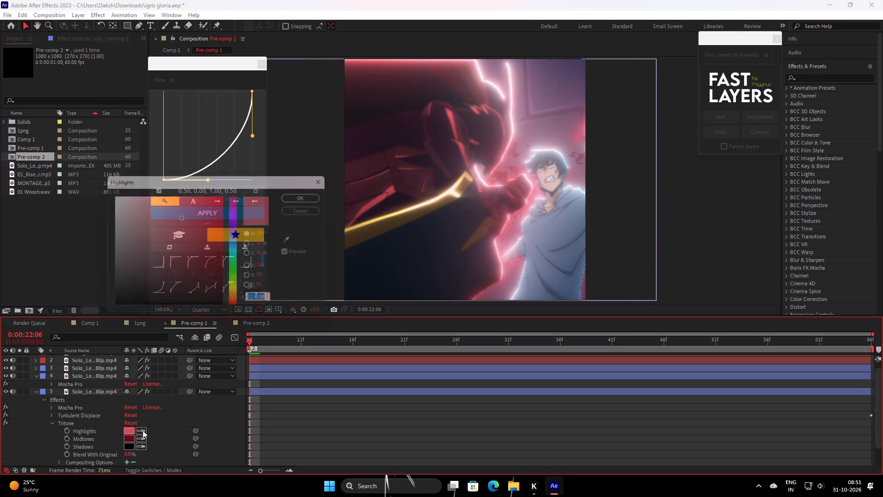
pyautogui.click(264, 232)
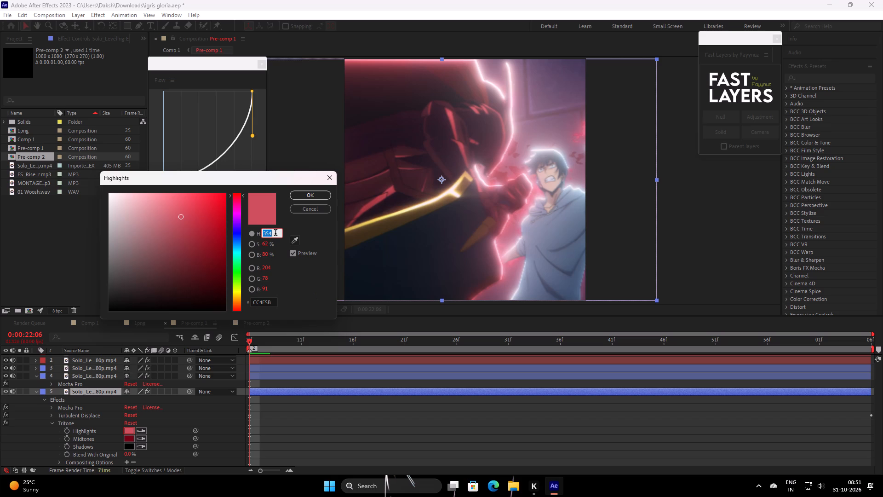
pyautogui.write('200')
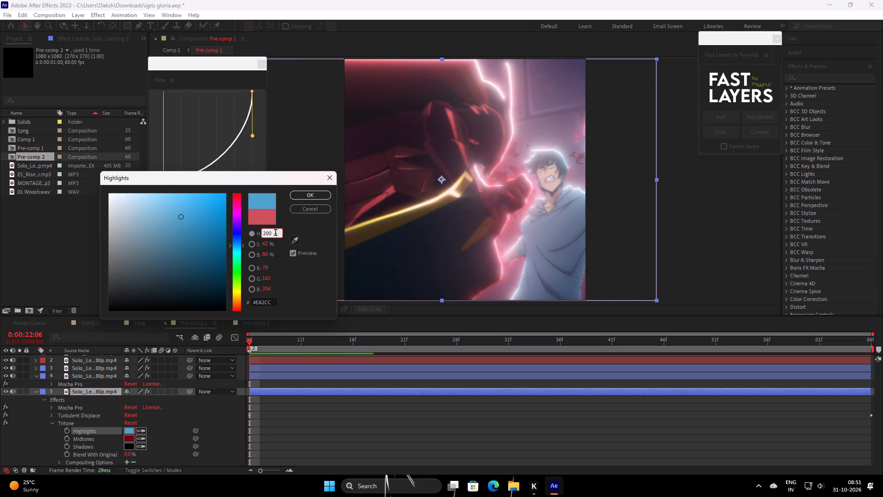
pyautogui.press('Return')
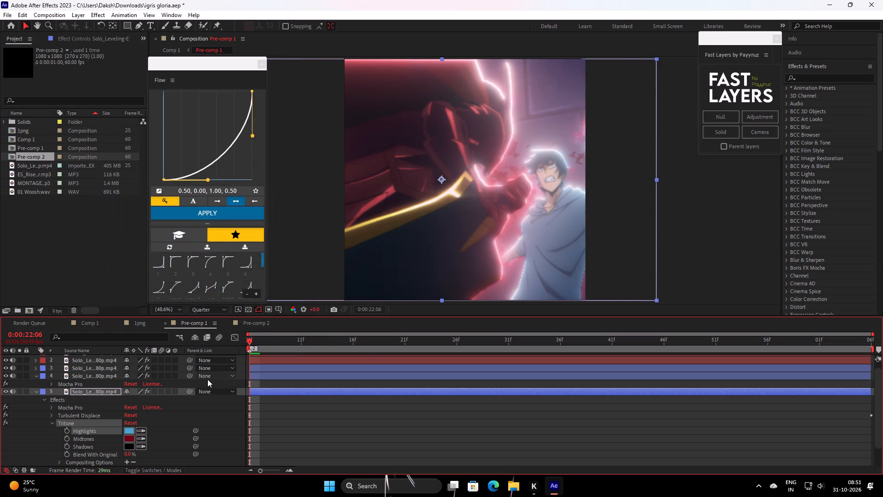
pyautogui.click(131, 439)
pyautogui.click(269, 232)
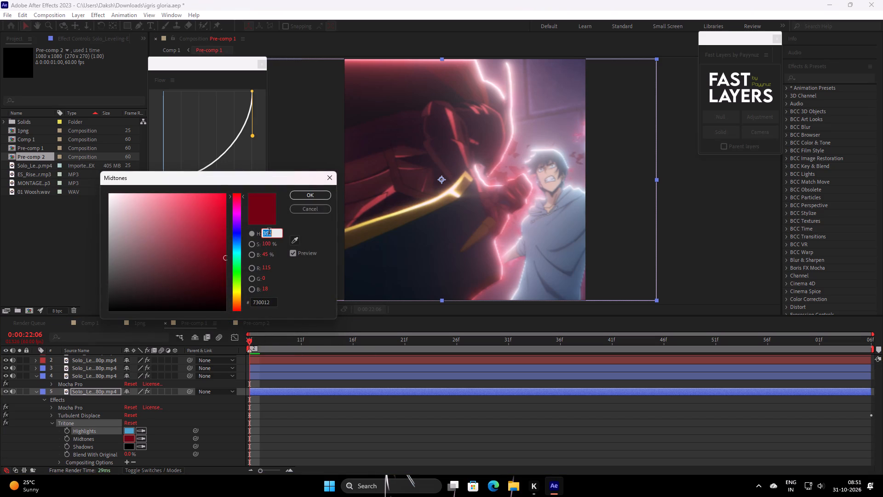
pyautogui.write('200')
pyautogui.press('Return')
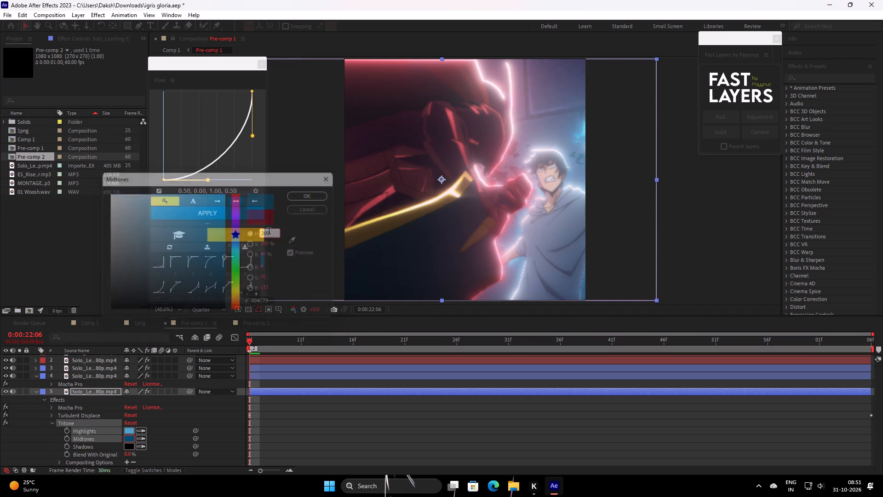
pyautogui.click(531, 422)
pyautogui.write('ss')
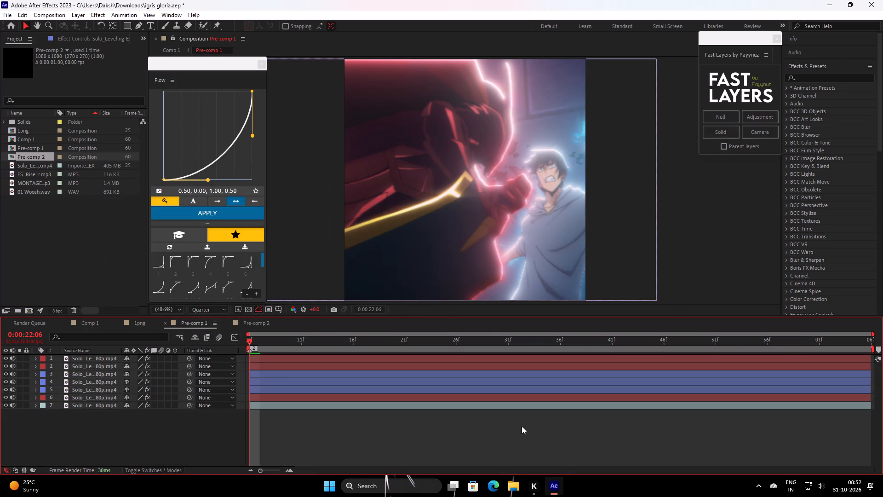
# Apply BCC Drop Shadow to the middle blue-labelled layer and raise its Shadow Intensity.
pyautogui.click(260, 383)
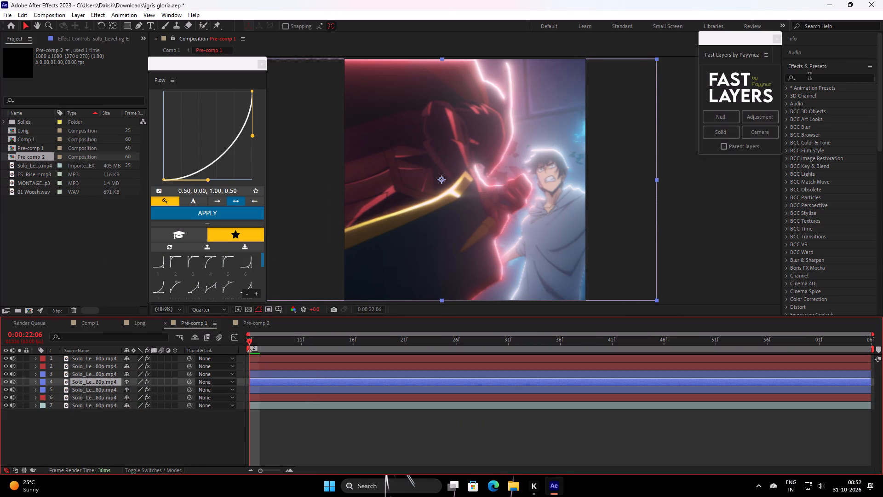
pyautogui.click(809, 77)
pyautogui.write('drop shad')
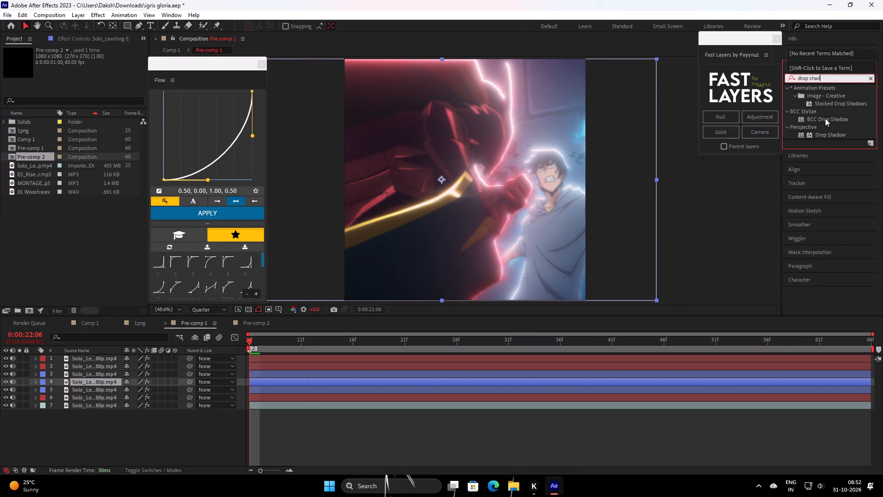
pyautogui.doubleClick(825, 118)
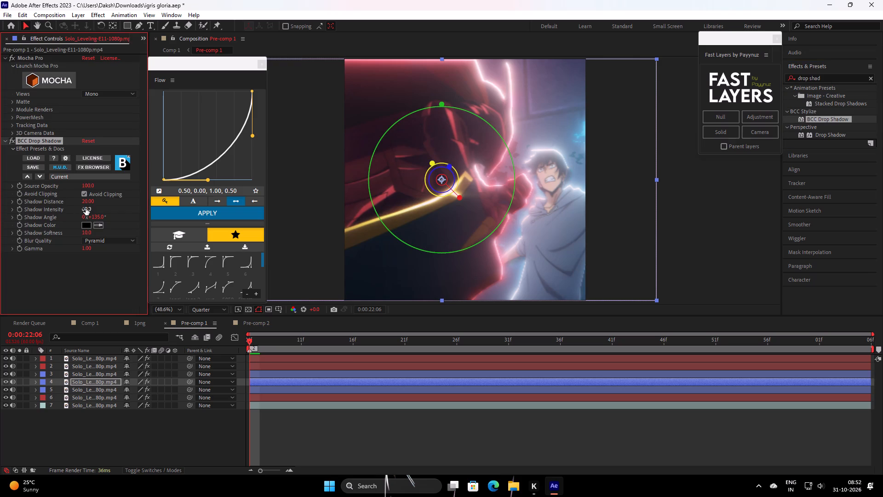
pyautogui.moveTo(86, 208); pyautogui.dragTo(289, 210)
# Apply BCC Drop Shadow to the second red-labelled layer.
pyautogui.click(267, 367)
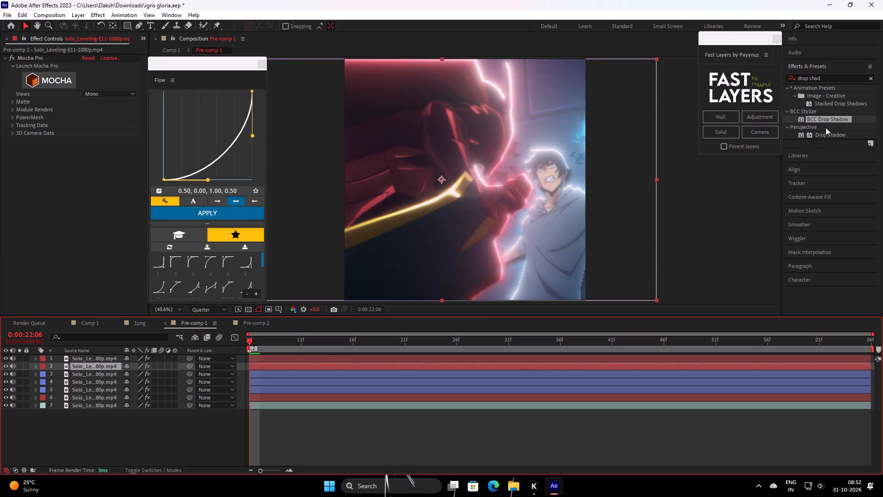
pyautogui.doubleClick(823, 116)
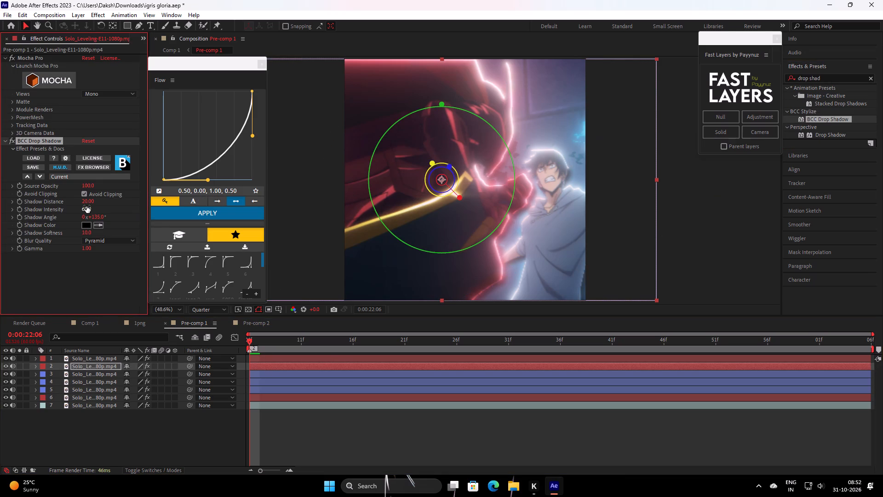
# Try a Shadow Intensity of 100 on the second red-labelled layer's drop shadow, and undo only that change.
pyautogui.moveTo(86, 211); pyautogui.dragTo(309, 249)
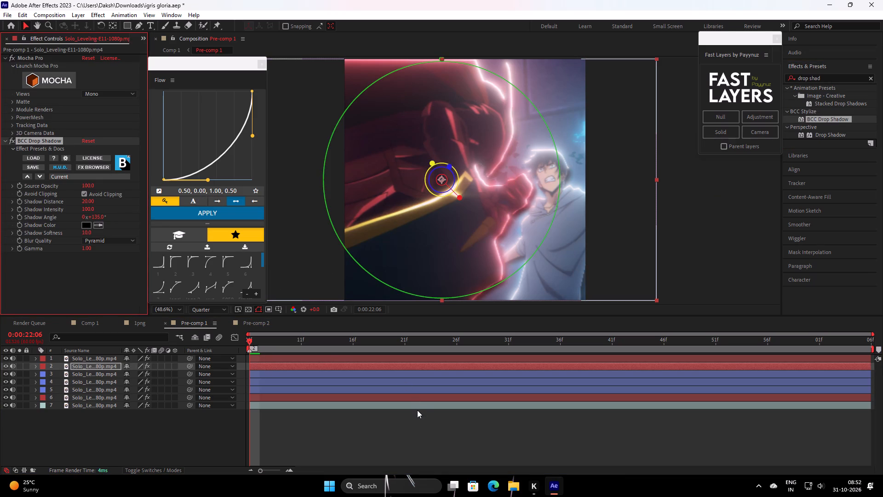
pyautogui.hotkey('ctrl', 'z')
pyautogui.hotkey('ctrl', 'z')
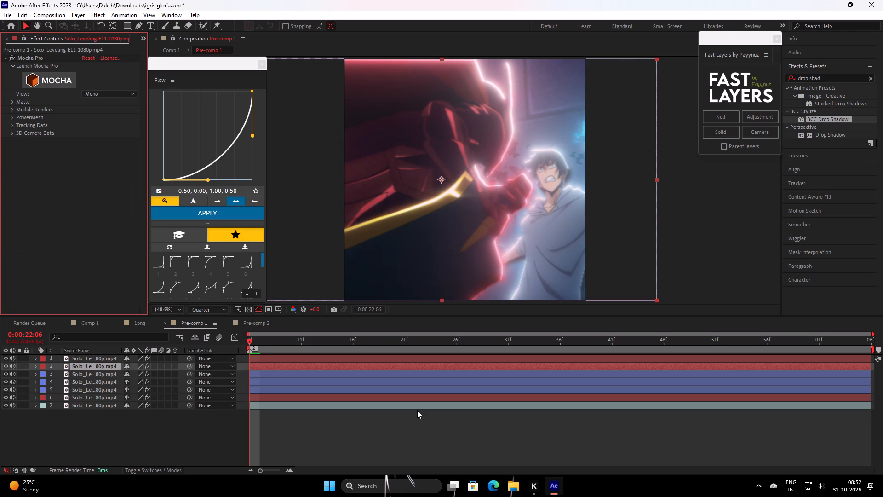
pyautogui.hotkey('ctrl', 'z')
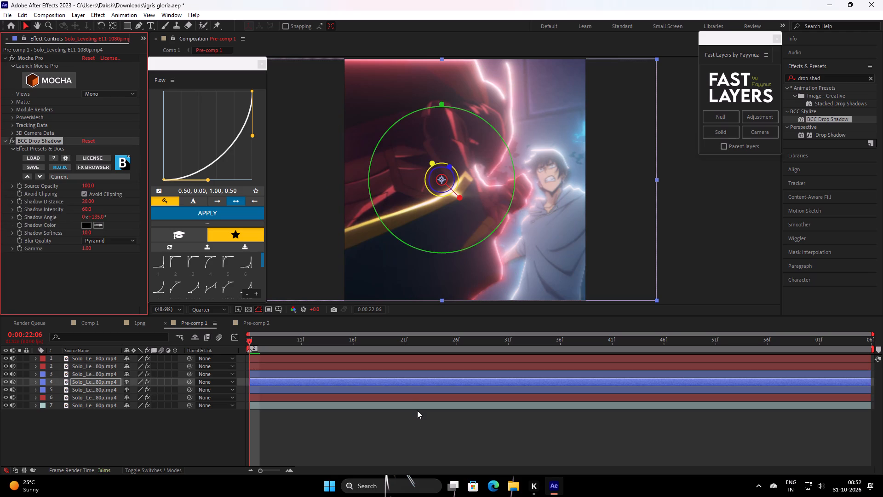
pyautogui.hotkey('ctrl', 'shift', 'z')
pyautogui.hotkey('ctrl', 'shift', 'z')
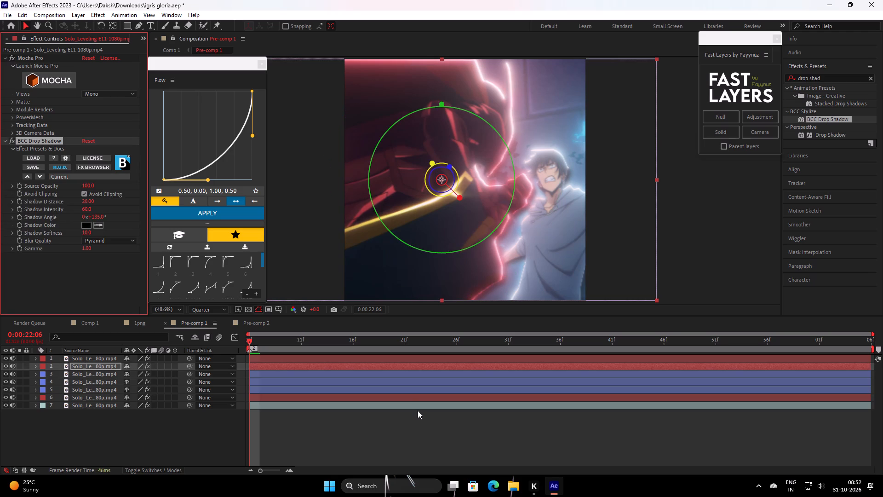
# Scrub through Pre-comp 1 to check the blue and red outlines and the drop shadows over time.
pyautogui.click(418, 410)
pyautogui.write('ss')
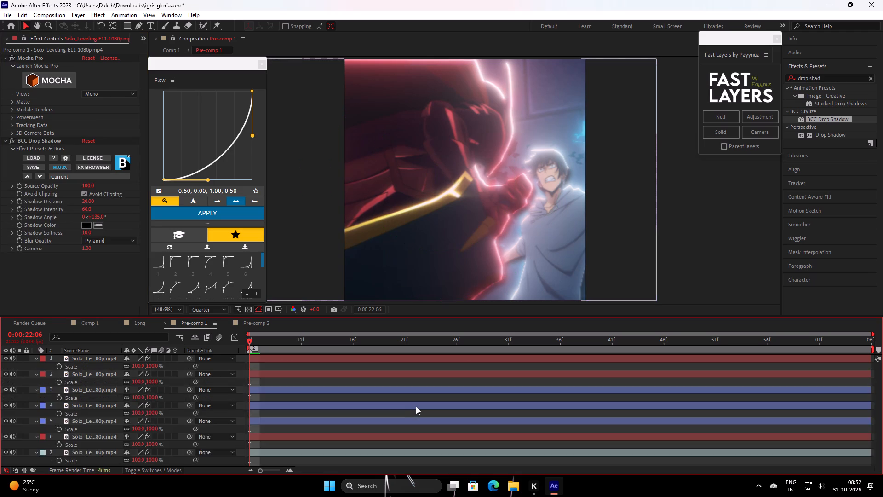
pyautogui.moveTo(275, 347); pyautogui.dragTo(653, 348)
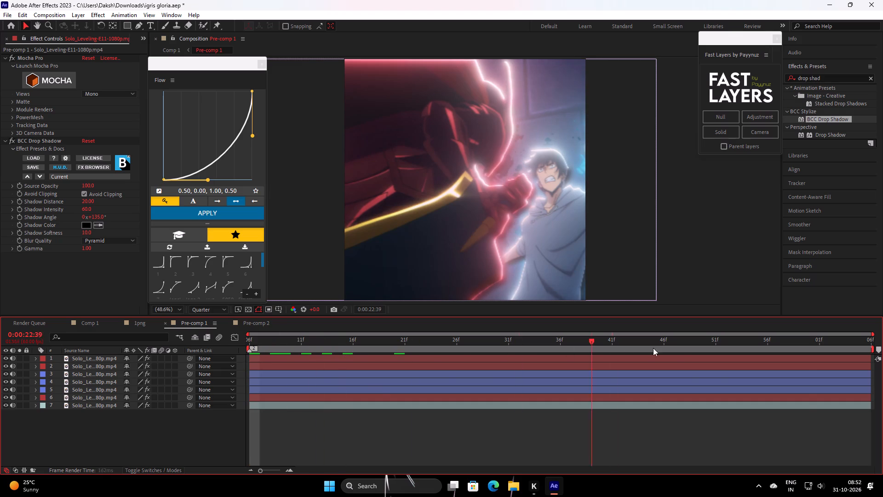
pyautogui.moveTo(653, 348); pyautogui.dragTo(603, 341)
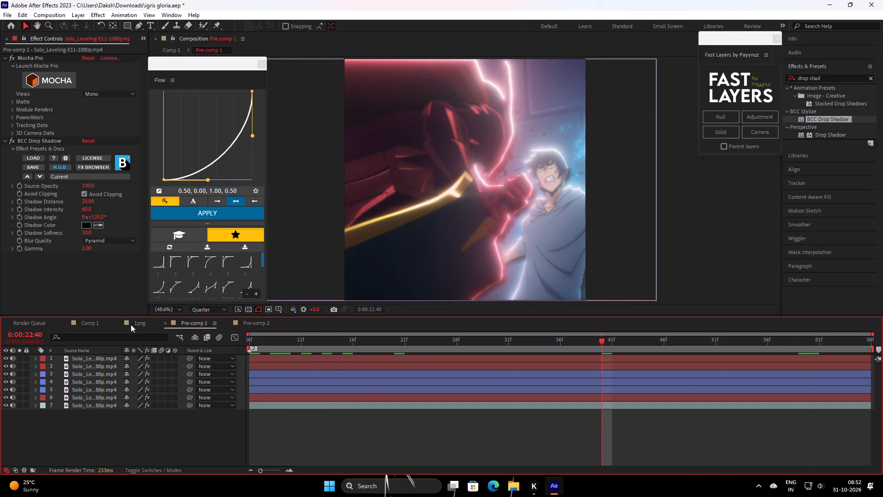
# Preview Comp 1 from about 0:00:20:48 through the Pre-comp 1 shot.
pyautogui.click(99, 322)
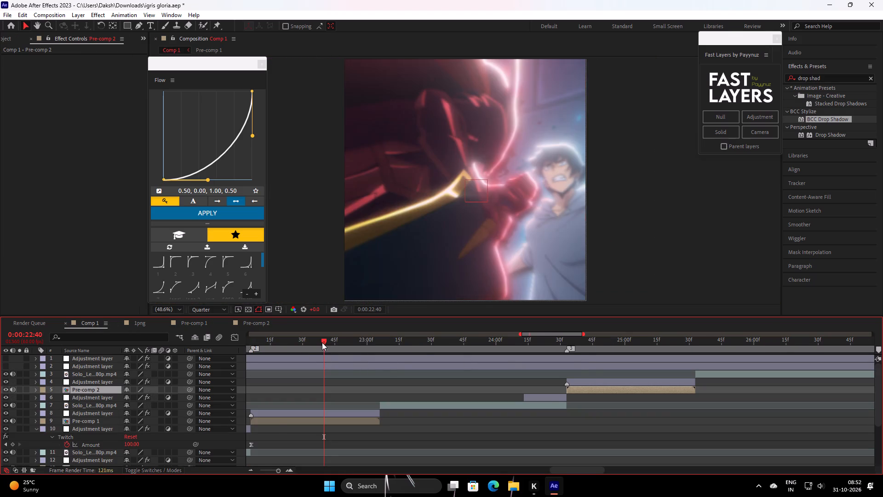
pyautogui.moveTo(322, 342); pyautogui.dragTo(331, 367)
pyautogui.press('space')
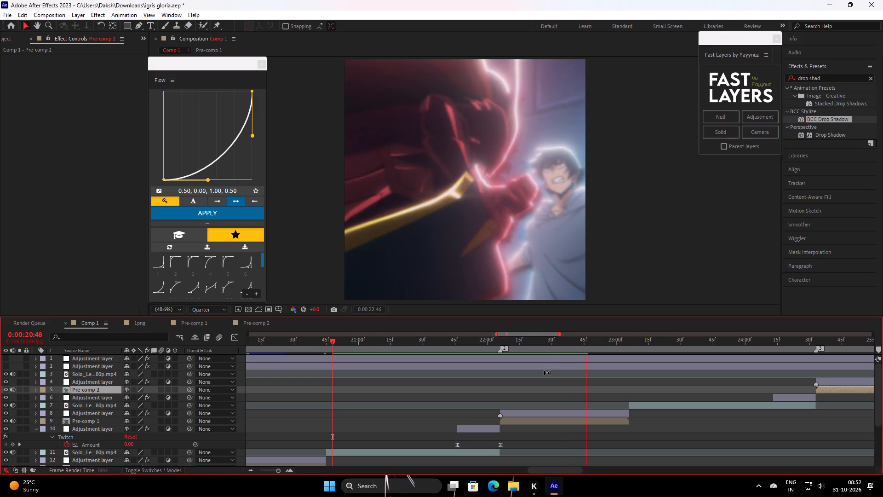
pyautogui.press('space')
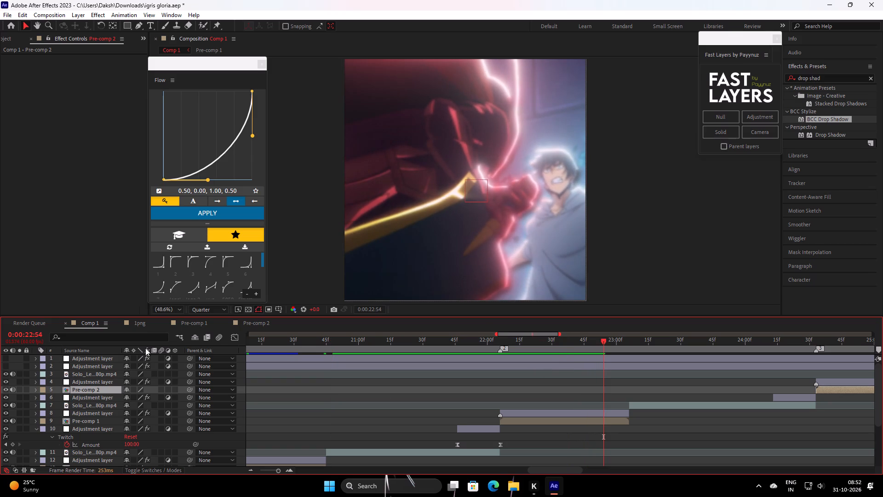
# Compare the Pre-comp 1 shot in Comp 1 at Full resolution with the top two adjustment layers switched on and off.
pyautogui.click(209, 312)
pyautogui.click(212, 332)
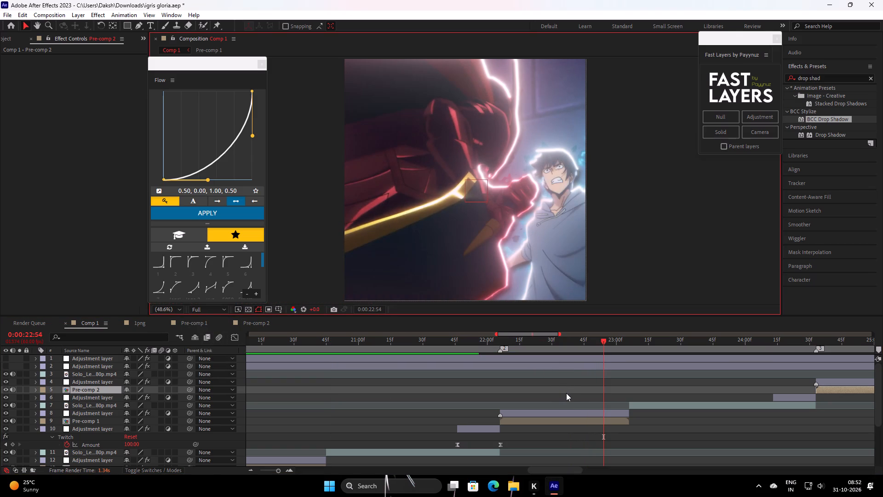
pyautogui.click(565, 393)
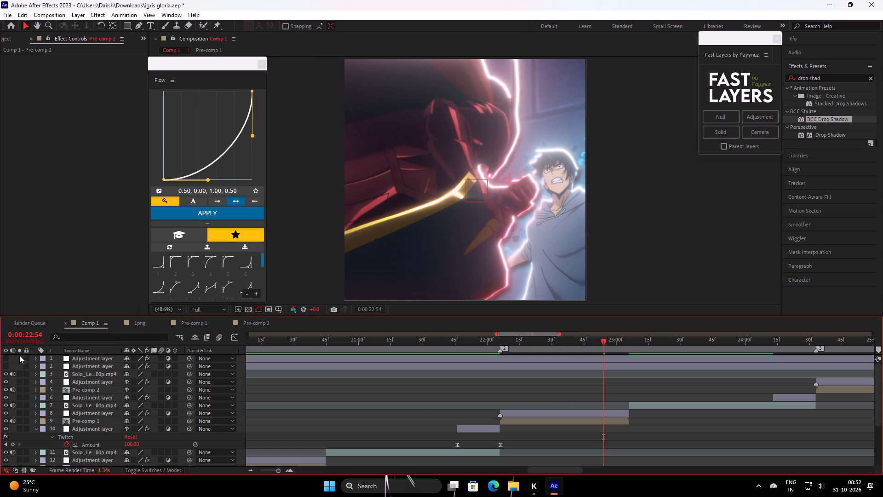
pyautogui.moveTo(6, 363); pyautogui.dragTo(7, 358)
pyautogui.click(6, 363)
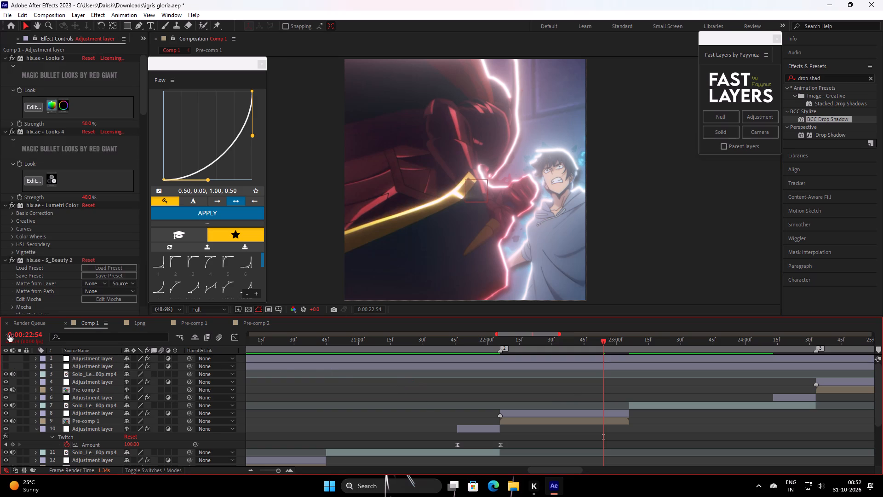
pyautogui.moveTo(6, 357); pyautogui.dragTo(7, 365)
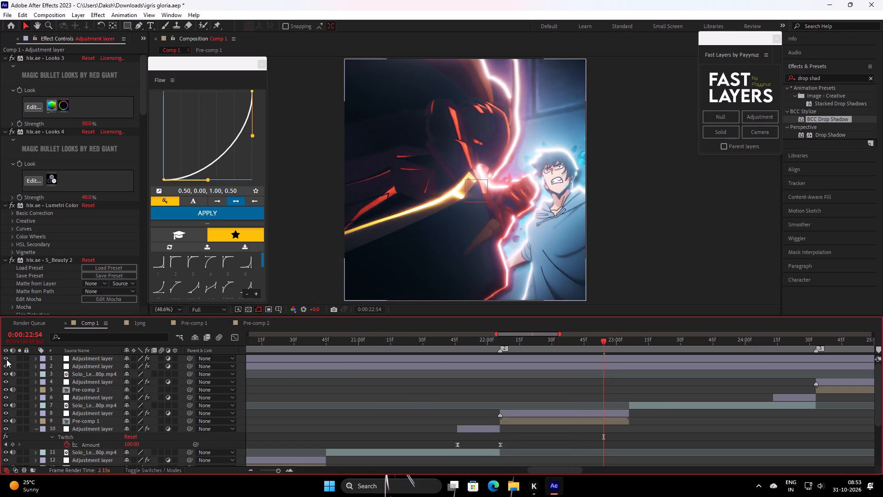
pyautogui.moveTo(6, 359); pyautogui.dragTo(7, 364)
# Preview Comp 1 from 0:00:20:26 at Quarter resolution to check the edit through the Pre-comp 2 shot.
pyautogui.moveTo(595, 343); pyautogui.dragTo(357, 374)
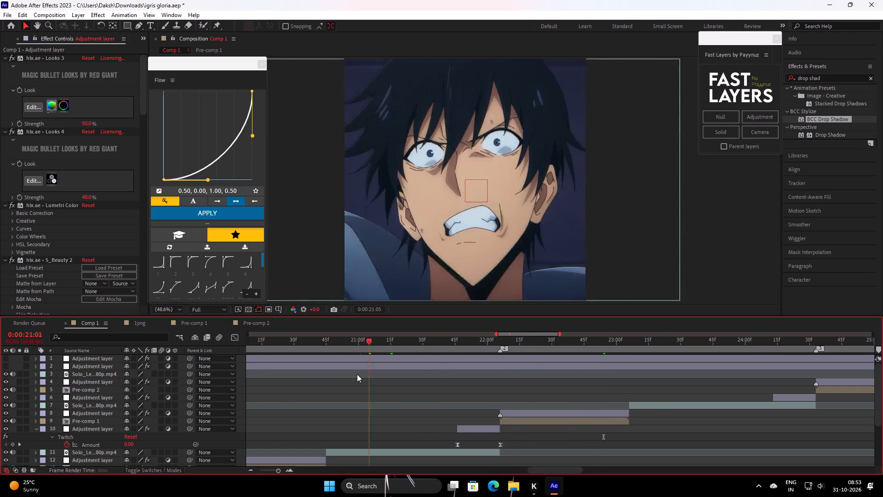
pyautogui.moveTo(357, 374); pyautogui.dragTo(285, 366)
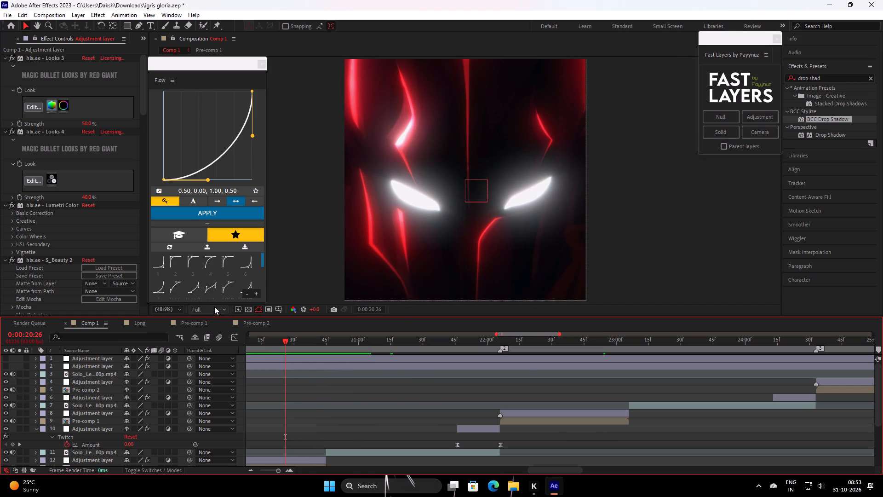
pyautogui.click(214, 306)
pyautogui.click(197, 369)
pyautogui.click(460, 255)
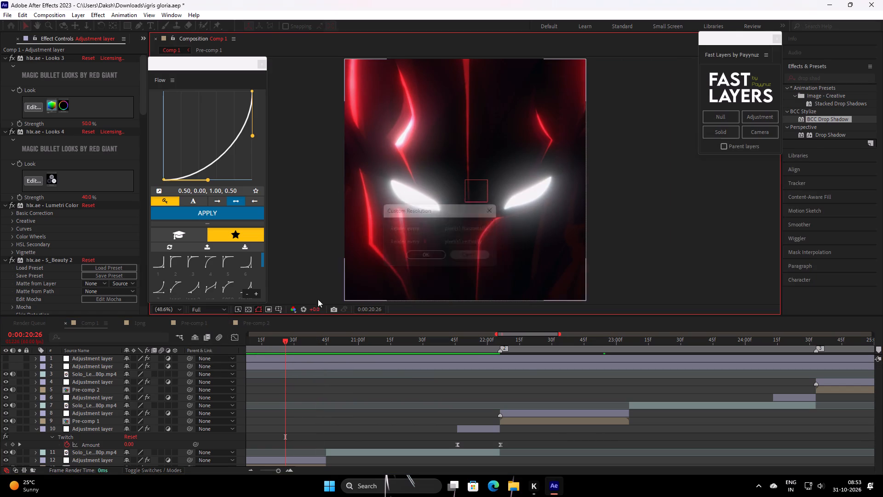
pyautogui.click(201, 309)
pyautogui.click(218, 361)
pyautogui.press('space')
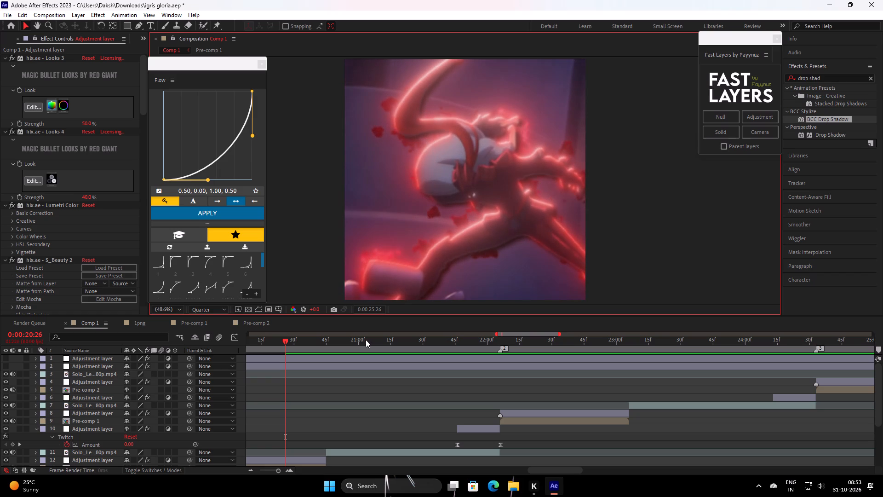
# Preview Comp 1 from 0:00:23:50 through the Pre-comp 2 shot and the footage that follows it.
pyautogui.press('space')
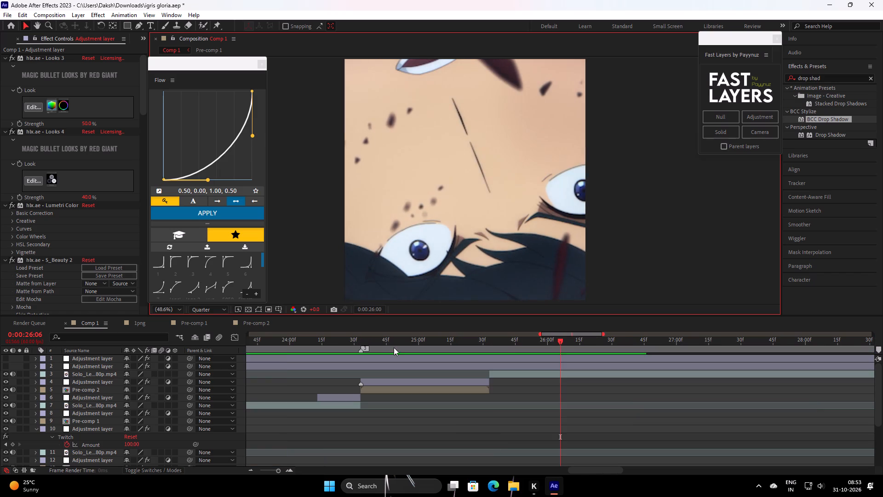
pyautogui.moveTo(555, 339); pyautogui.dragTo(424, 372)
pyautogui.moveTo(428, 348); pyautogui.dragTo(269, 383)
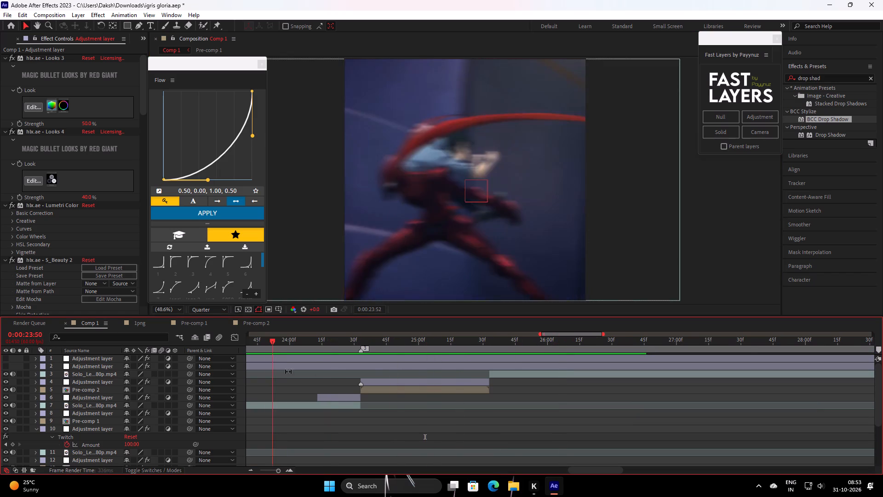
pyautogui.press('space')
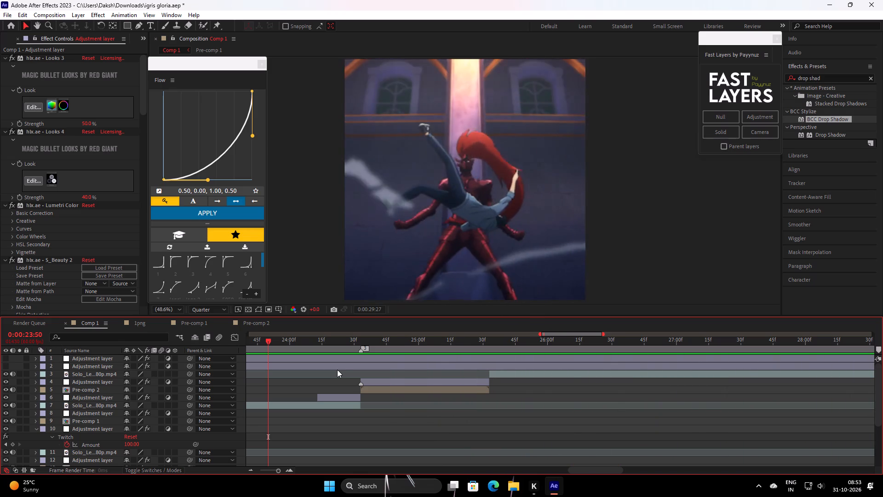
pyautogui.press('space')
# Split the Solo Leveling footage layer at 0:00:29:27 and apply Freeze Frame to the part after the cut.
pyautogui.moveTo(519, 346); pyautogui.dragTo(486, 374)
pyautogui.click(492, 374)
pyautogui.hotkey('ctrl', 'shift', 'd')
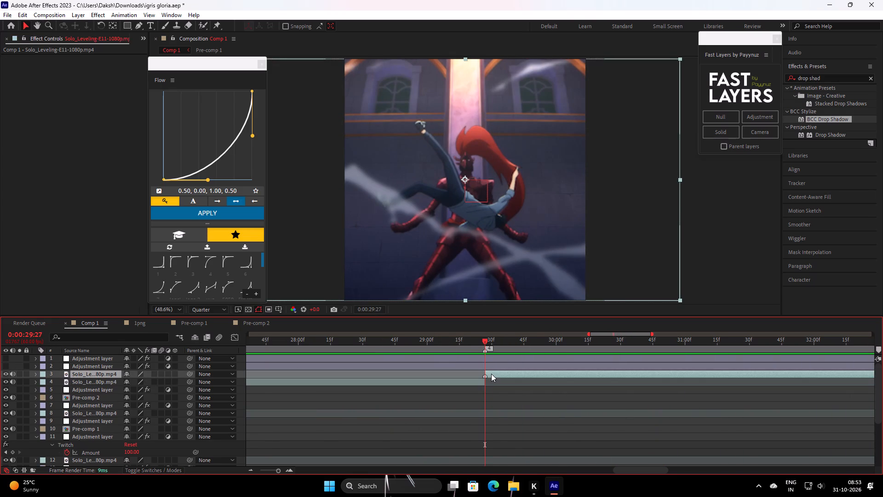
pyautogui.rightClick(496, 373)
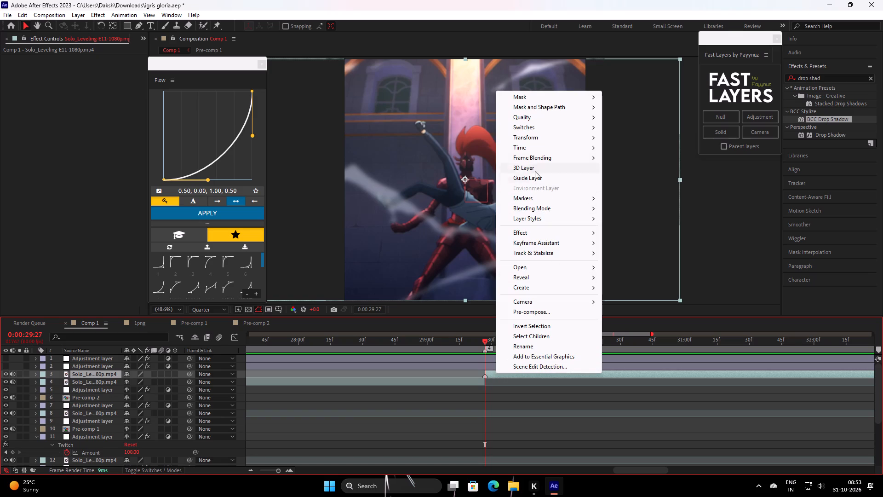
pyautogui.click(539, 150)
pyautogui.click(614, 179)
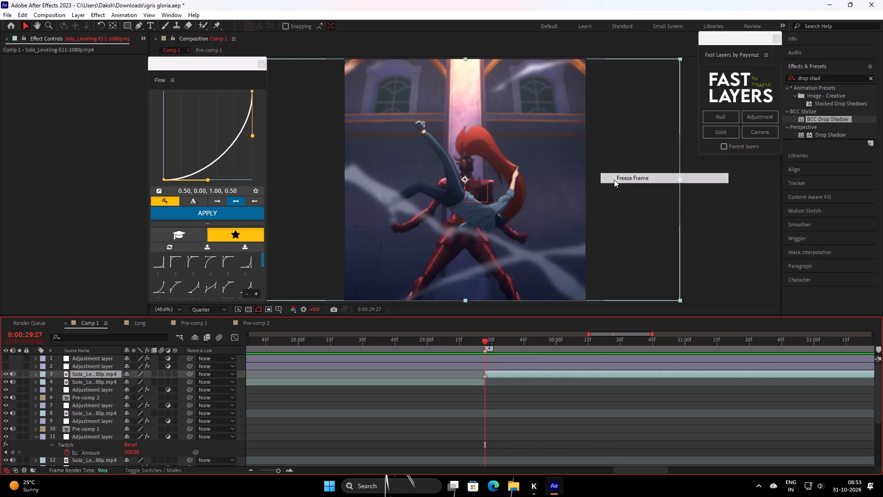
# Preview the frozen shot in Comp 1, including playback from 0:00:28:36 across the cut into the freeze frame.
pyautogui.press('space')
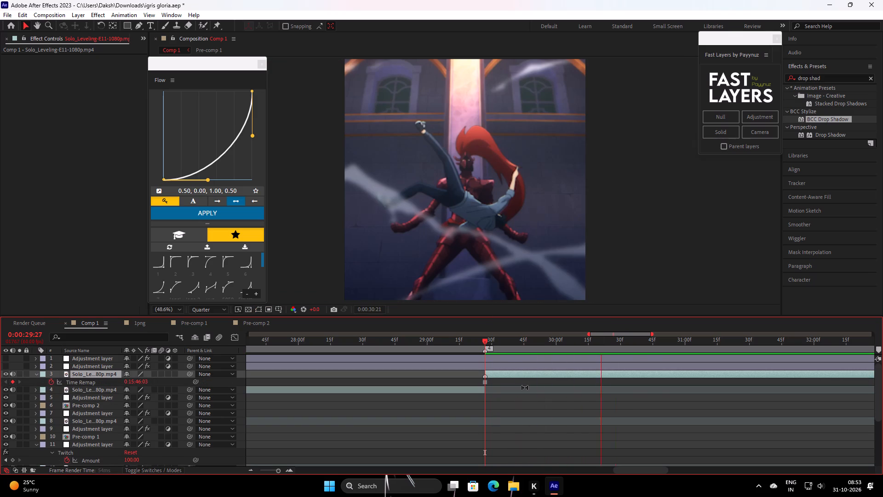
pyautogui.press('space')
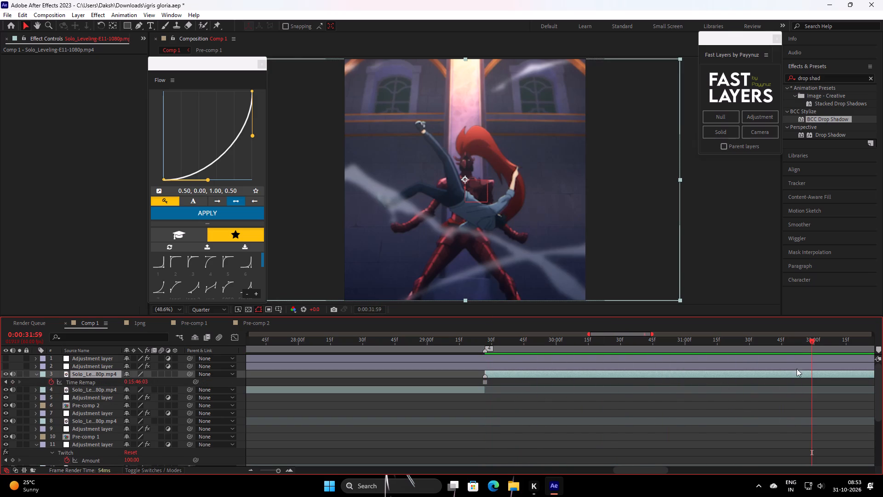
pyautogui.press('space')
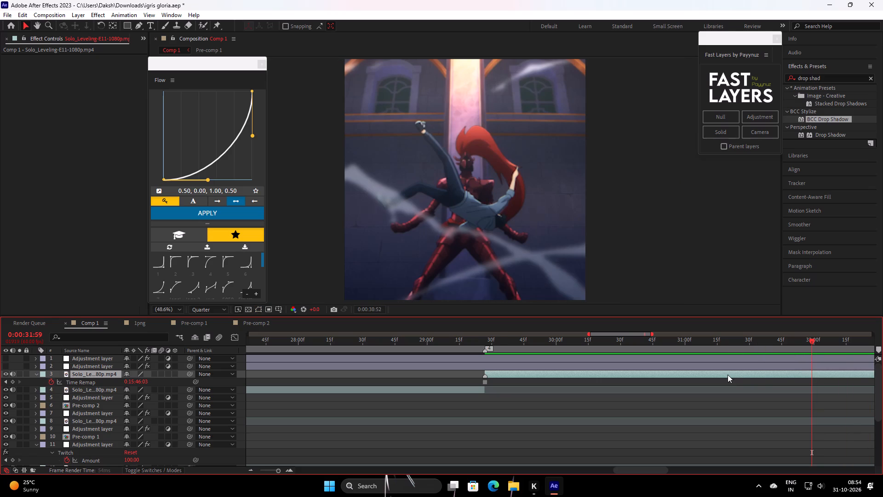
pyautogui.press('space')
pyautogui.moveTo(531, 344); pyautogui.dragTo(371, 399)
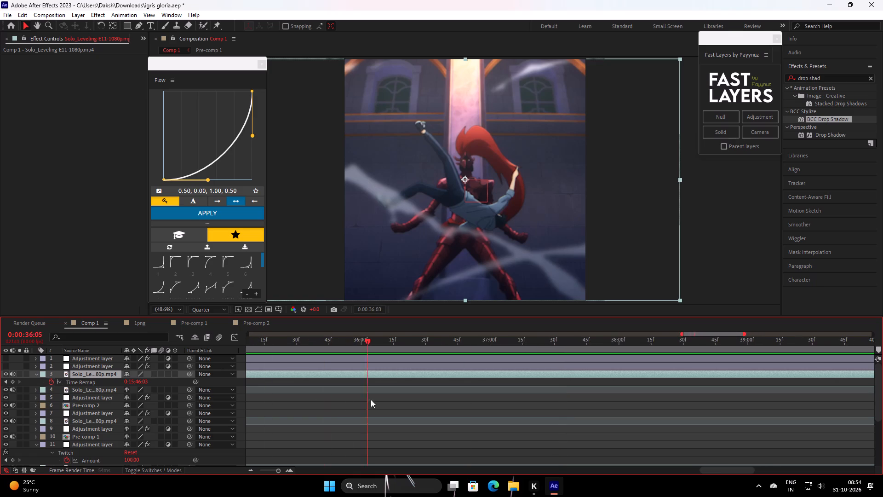
pyautogui.moveTo(371, 399); pyautogui.dragTo(516, 393)
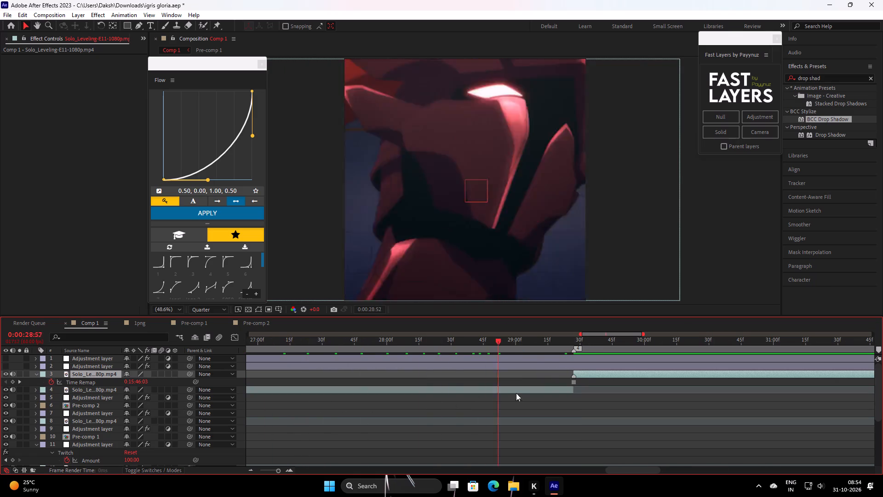
pyautogui.moveTo(516, 393); pyautogui.dragTo(416, 362)
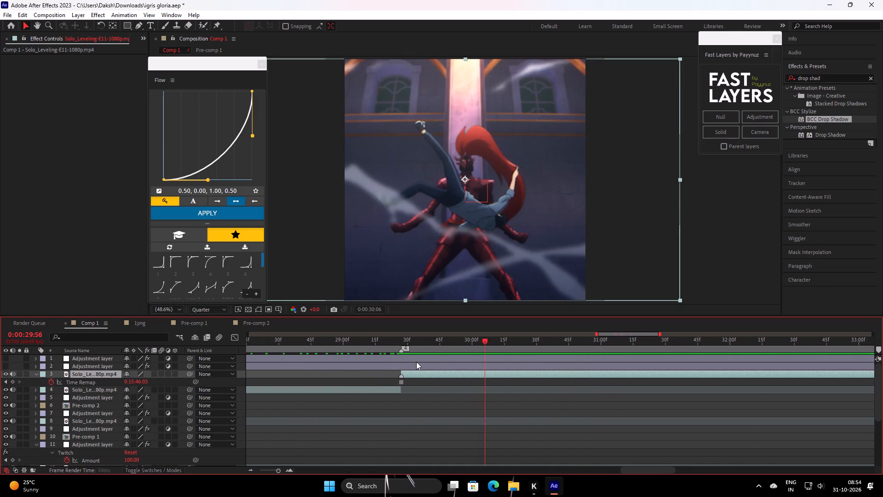
pyautogui.moveTo(416, 362); pyautogui.dragTo(292, 393)
pyautogui.press('space')
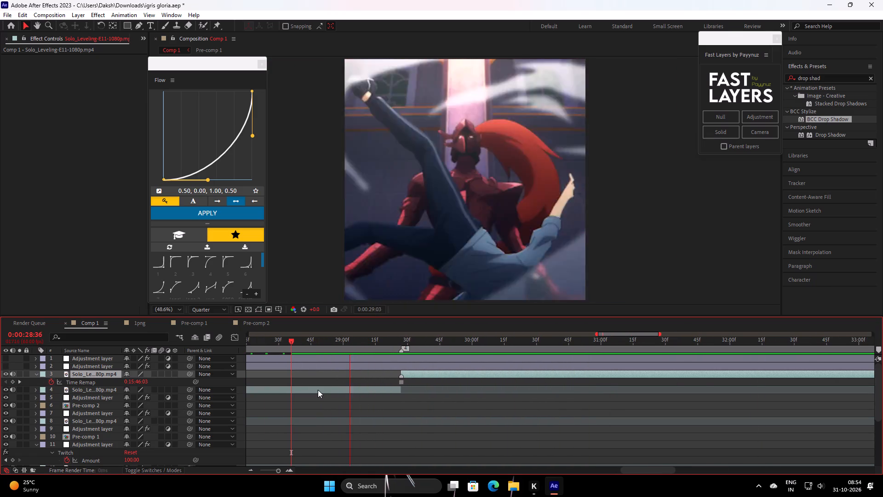
pyautogui.press('space')
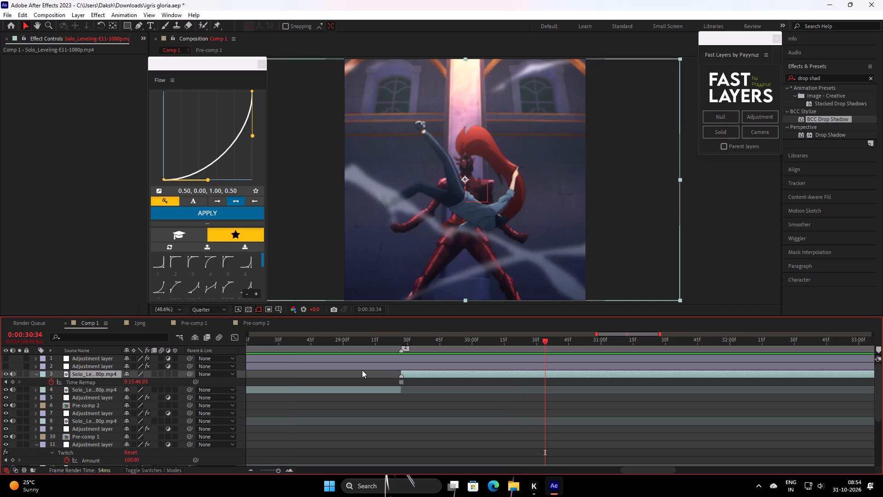
pyautogui.press('space')
pyautogui.press('space')
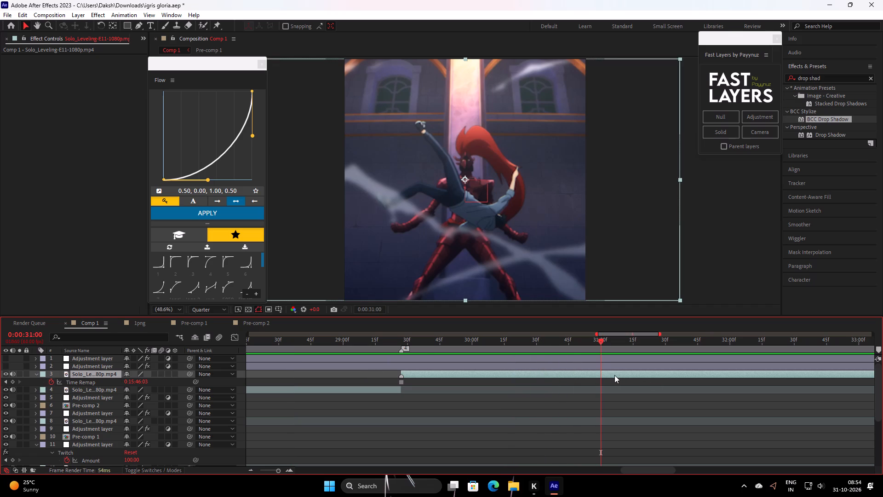
# Save the igris gloria project.
pyautogui.hotkey('ctrl', 's')
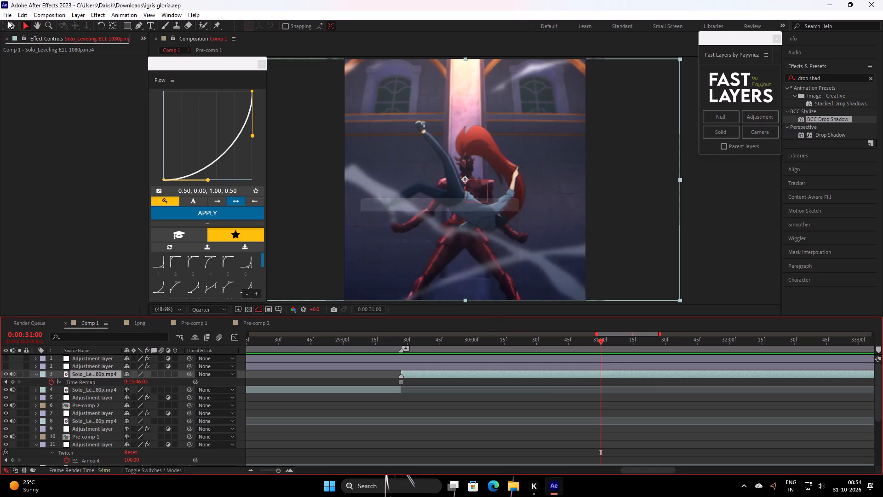
# Start a new project with a 1080 × 1080 px composition named Comp 1 at 60 fps, lasting 0:00:50:20.
pyautogui.click(13, 25)
pyautogui.click(44, 91)
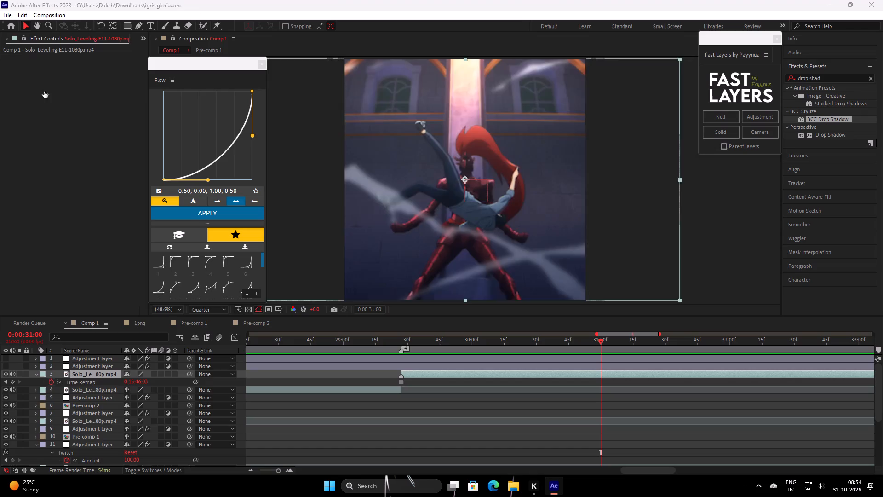
pyautogui.click(374, 183)
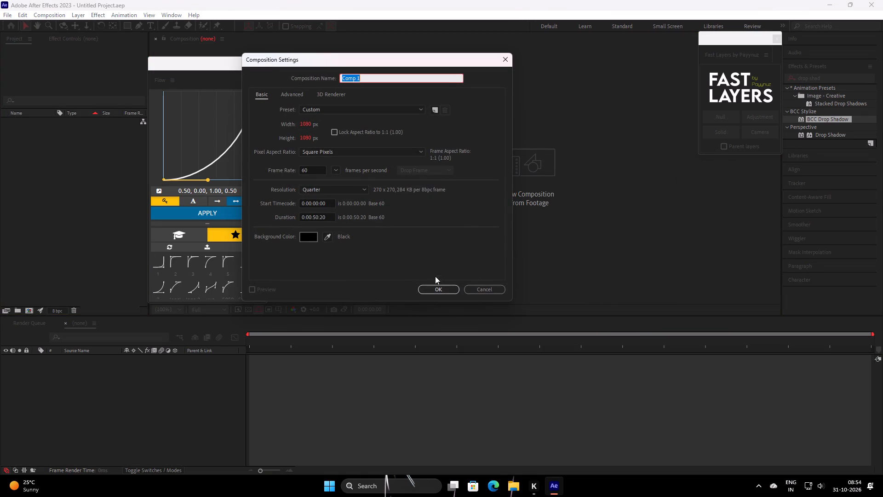
pyautogui.click(438, 285)
# Switch to File Explorer and open the Downloads folder.
pyautogui.click(515, 486)
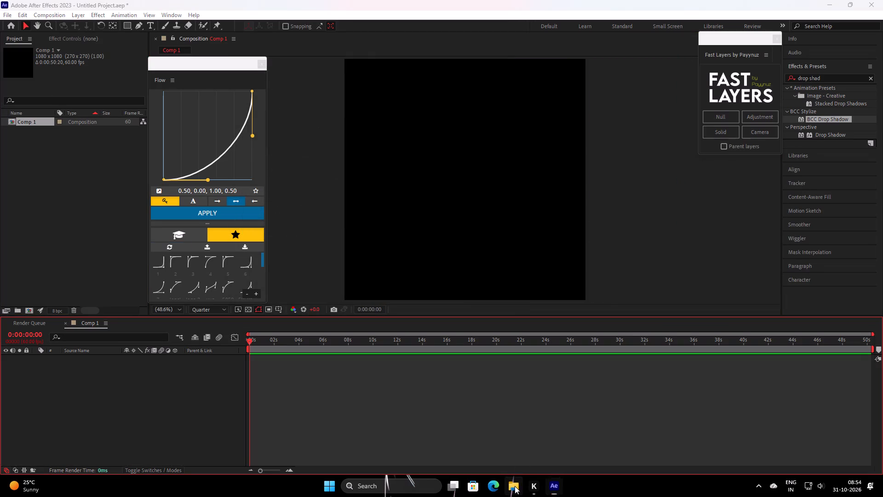
pyautogui.click(21, 146)
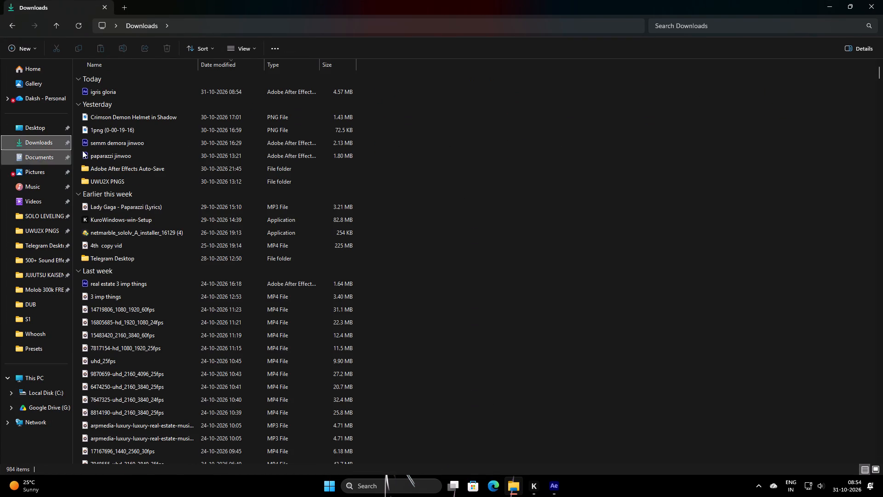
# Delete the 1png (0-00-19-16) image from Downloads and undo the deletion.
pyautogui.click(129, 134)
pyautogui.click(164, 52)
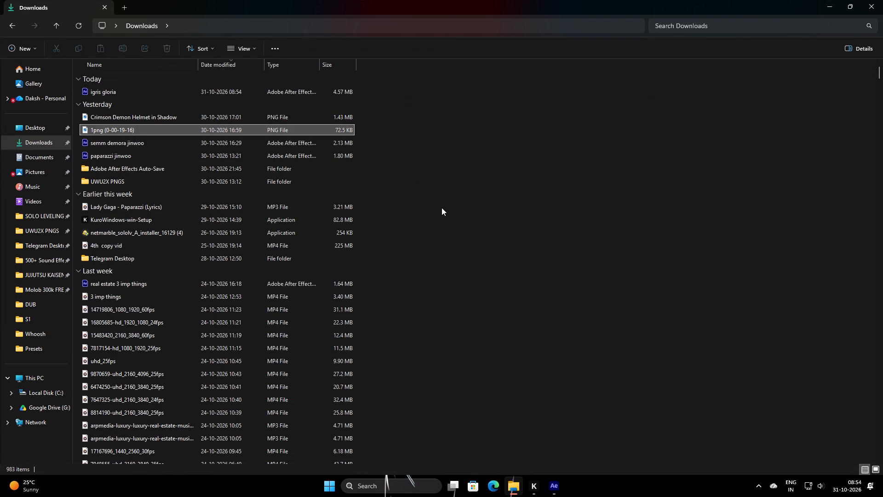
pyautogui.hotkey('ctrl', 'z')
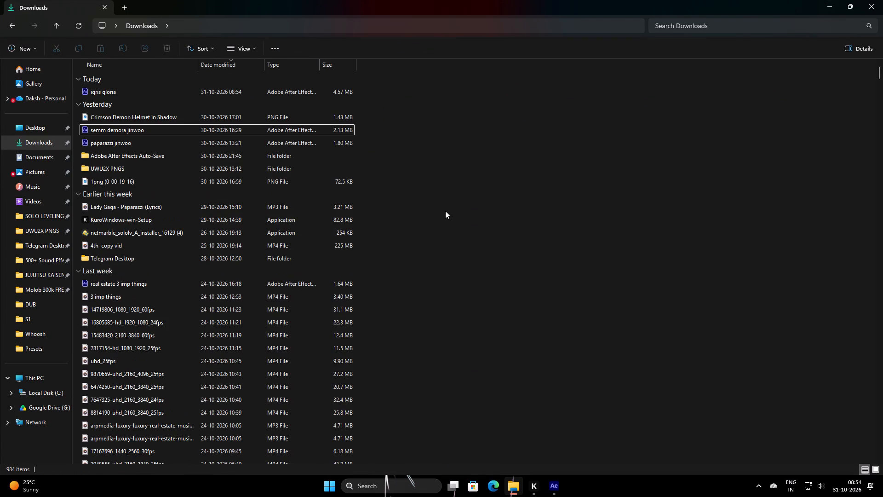
# Browse Downloads for source footage and open the Dragon Ball Super Broly video in Media Player.
pyautogui.click(462, 194)
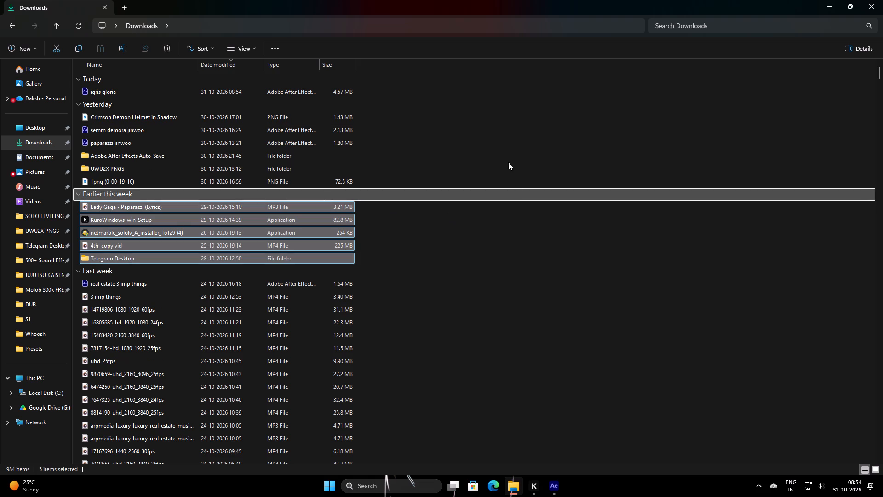
pyautogui.click(505, 155)
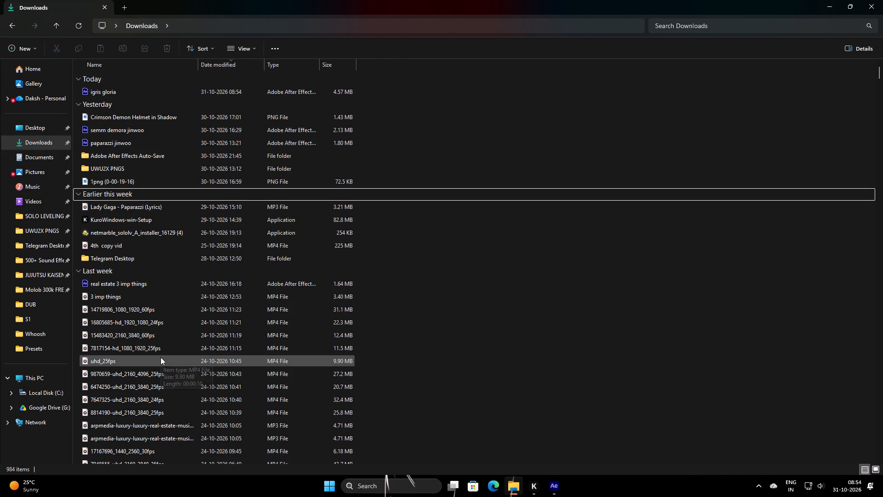
pyautogui.scroll(-4, 165, 355)
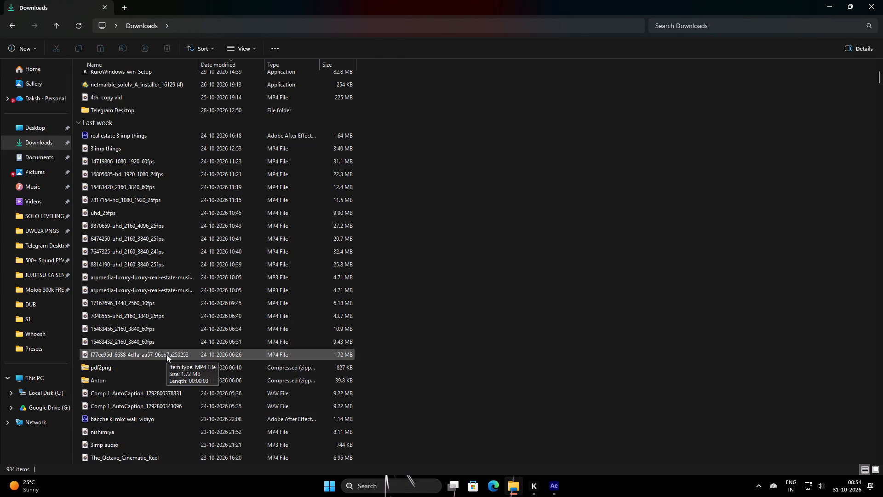
pyautogui.scroll(-15, 166, 354)
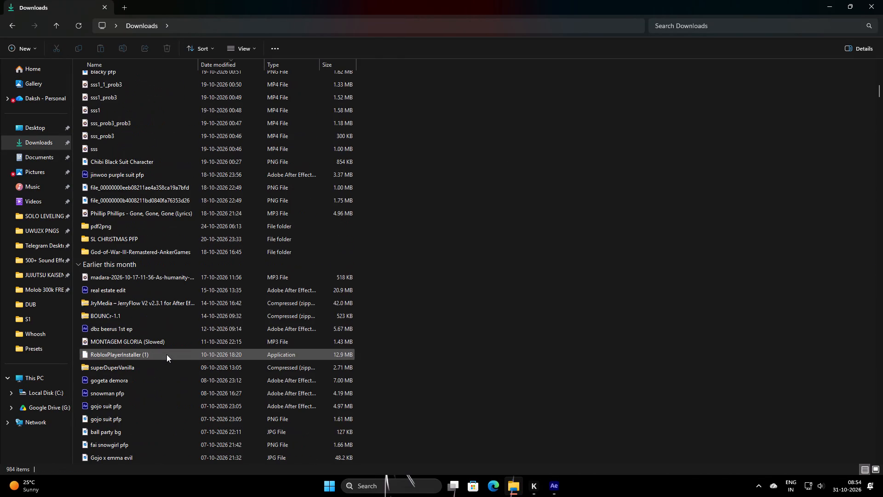
pyautogui.scroll(-7, 166, 354)
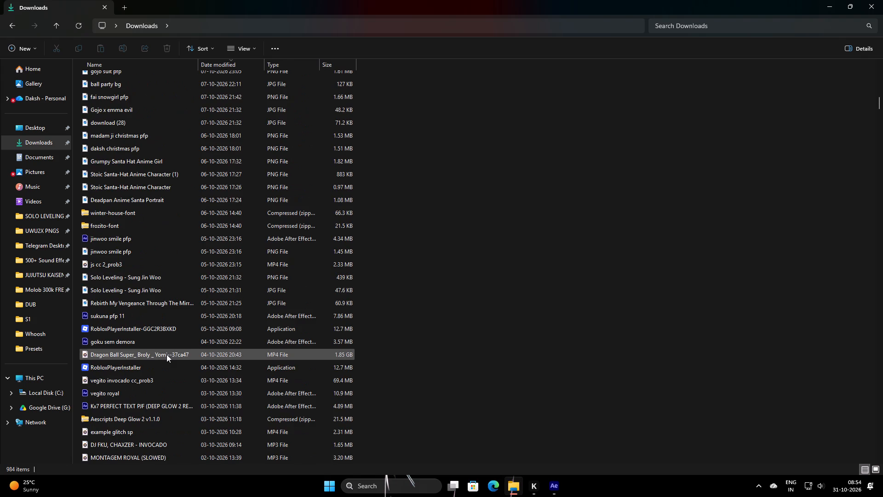
pyautogui.doubleClick(222, 358)
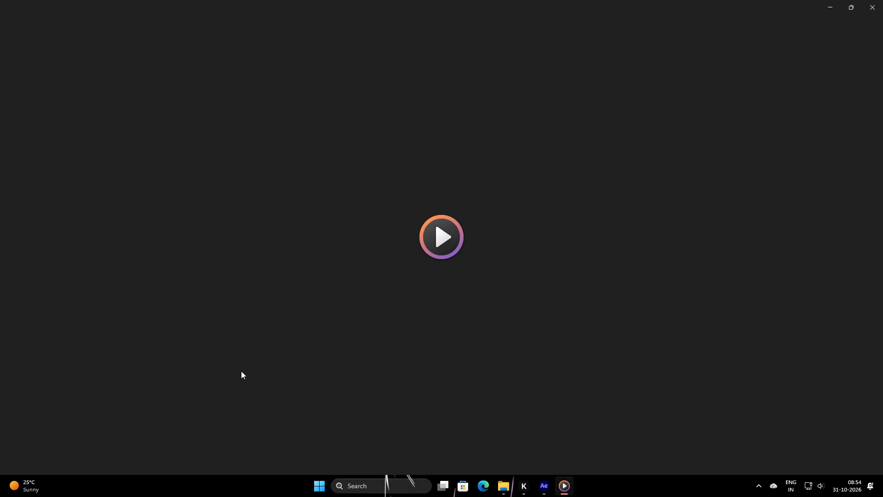
# Skim the Dragon Ball Super Broly video at several points up to about 00:54:45 and close the player.
pyautogui.click(175, 430)
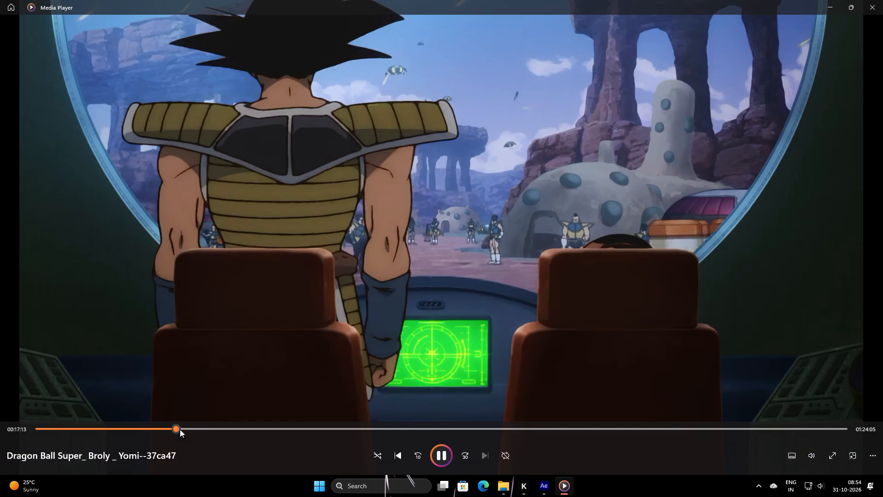
pyautogui.click(244, 427)
pyautogui.click(312, 427)
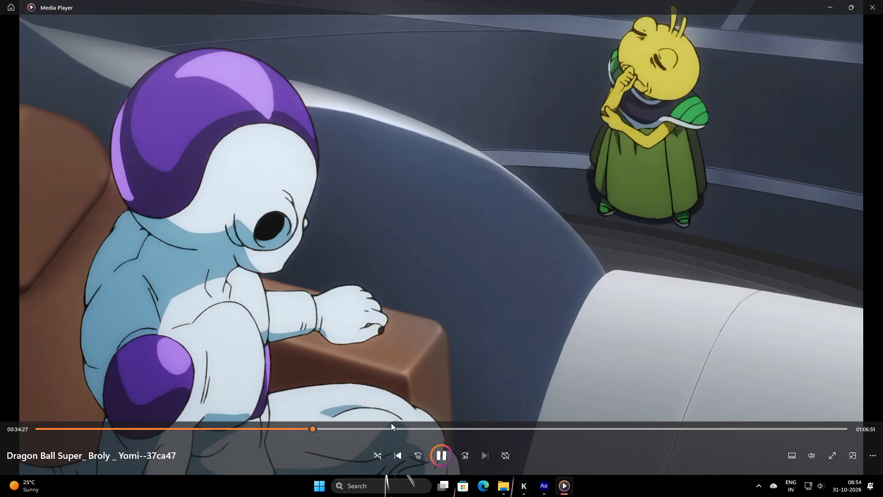
pyautogui.click(396, 422)
pyautogui.click(472, 423)
pyautogui.click(514, 436)
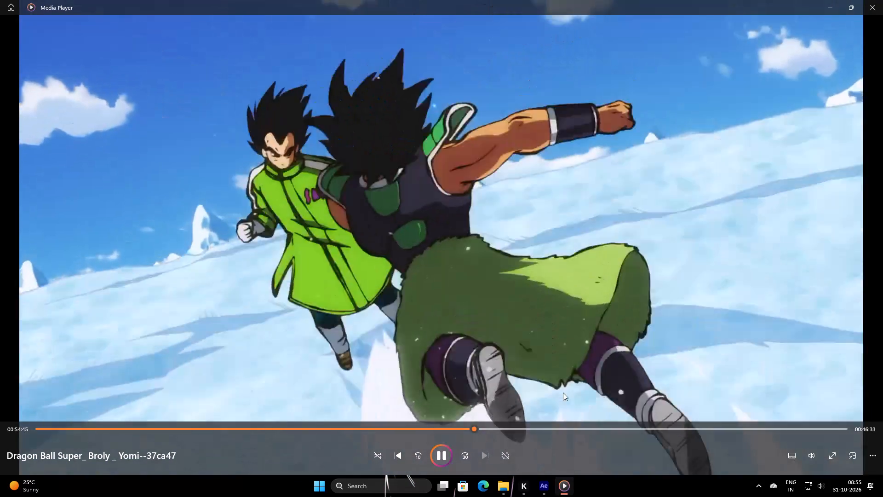
pyautogui.click(882, 0)
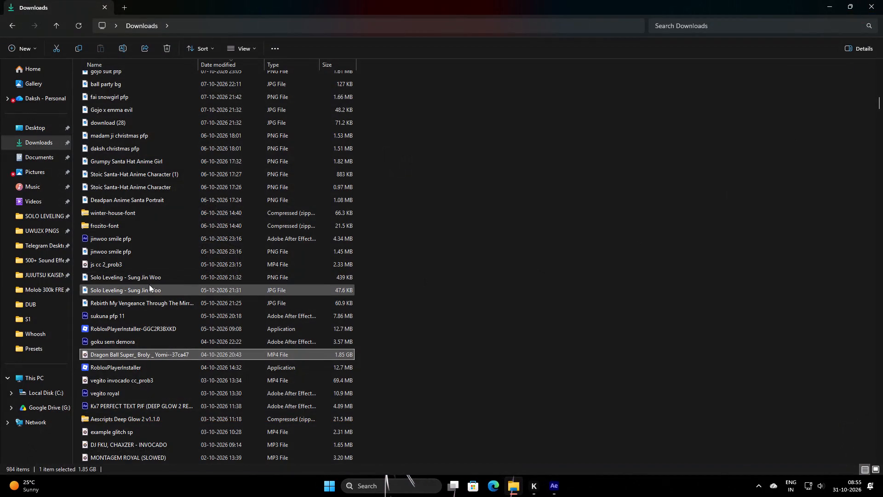
# Look through older files in Downloads for footage and return to the new After Effects project.
pyautogui.scroll(-7, 159, 308)
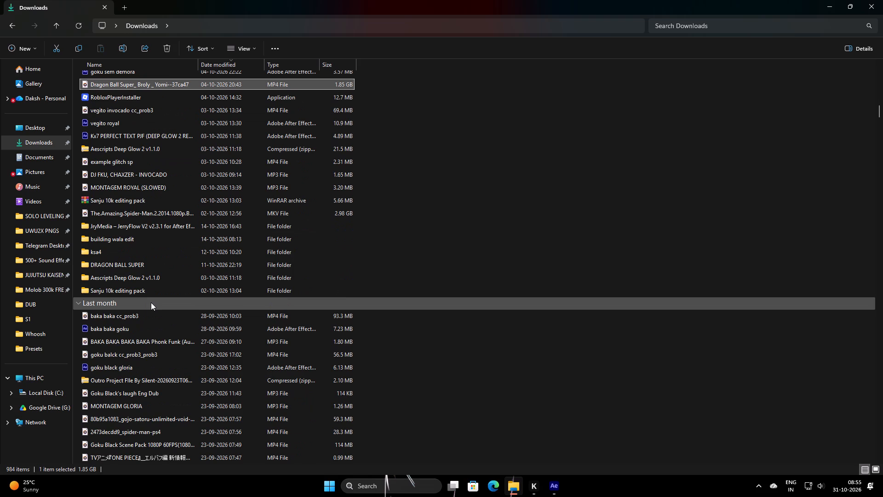
pyautogui.click(838, 5)
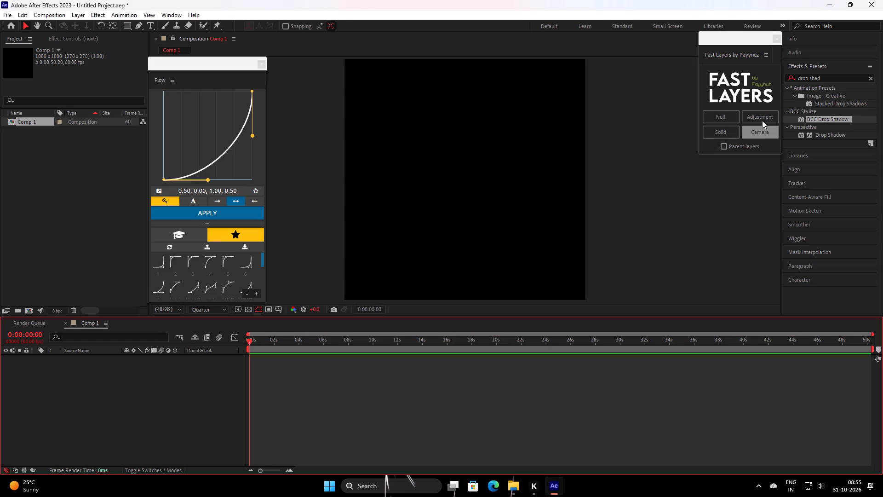
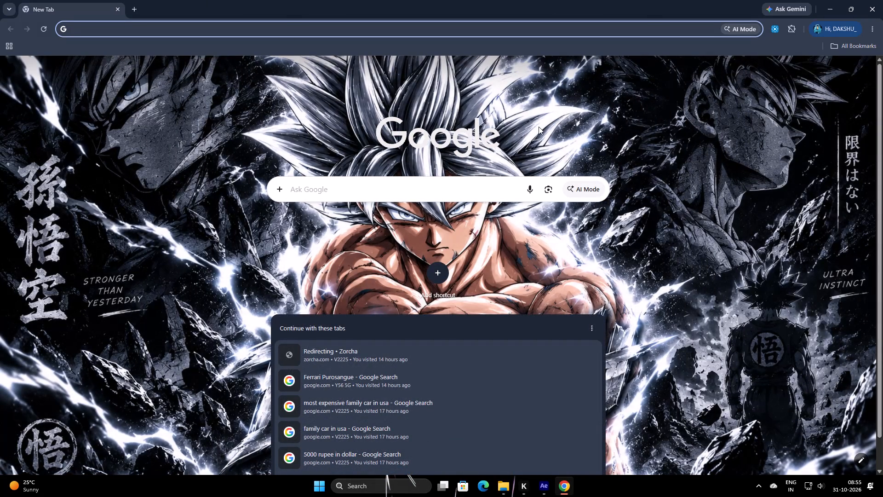
# Open Pinterest and look through the home feed for anime artwork.
pyautogui.write('pint')
pyautogui.press('Return')
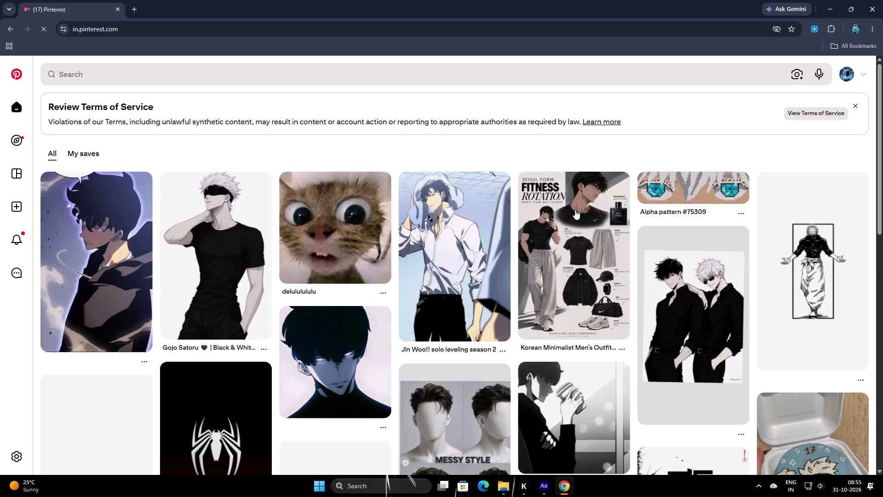
pyautogui.scroll(-5, 808, 259)
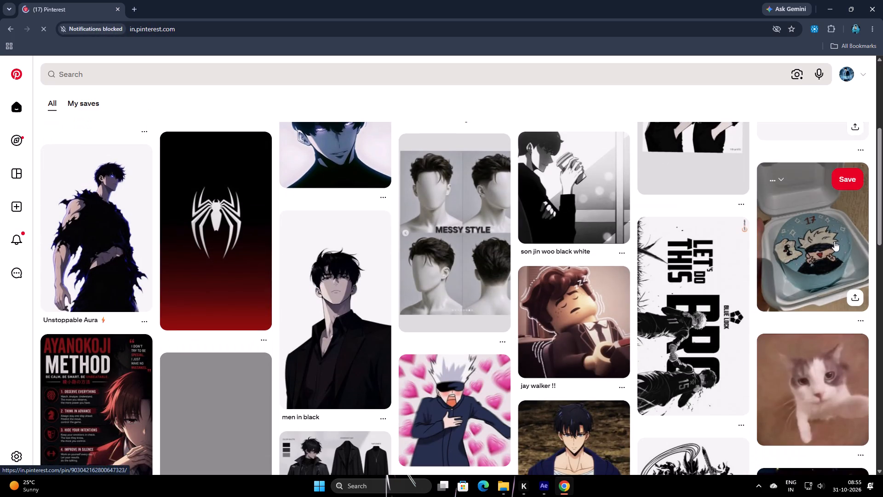
pyautogui.scroll(-3, 459, 331)
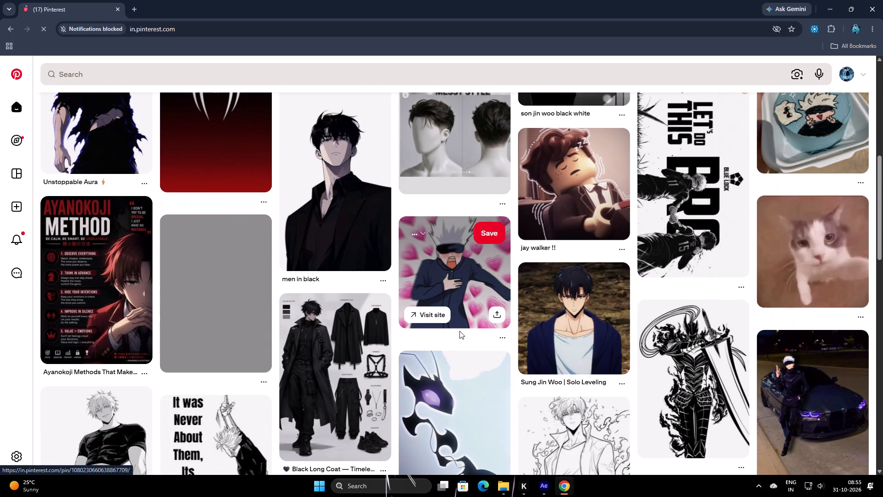
pyautogui.scroll(-2, 459, 331)
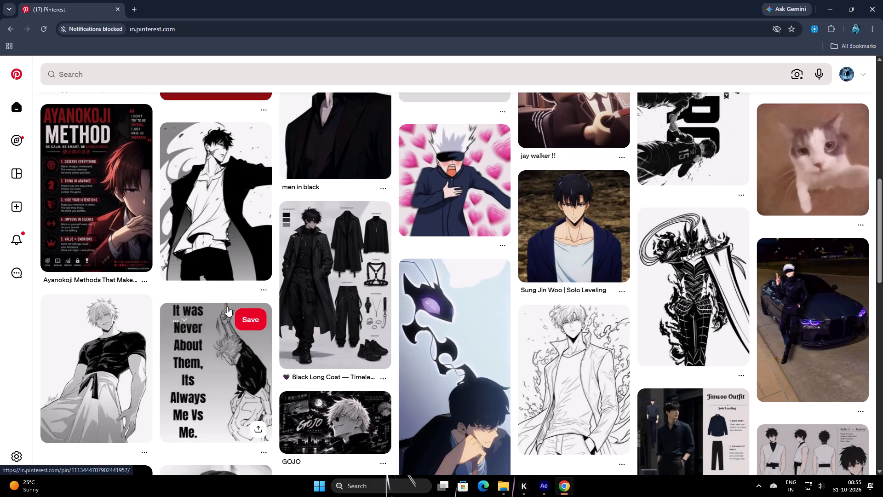
# Open the black-and-white drawing of a man in an open black coat and look through its related pins.
pyautogui.click(210, 187)
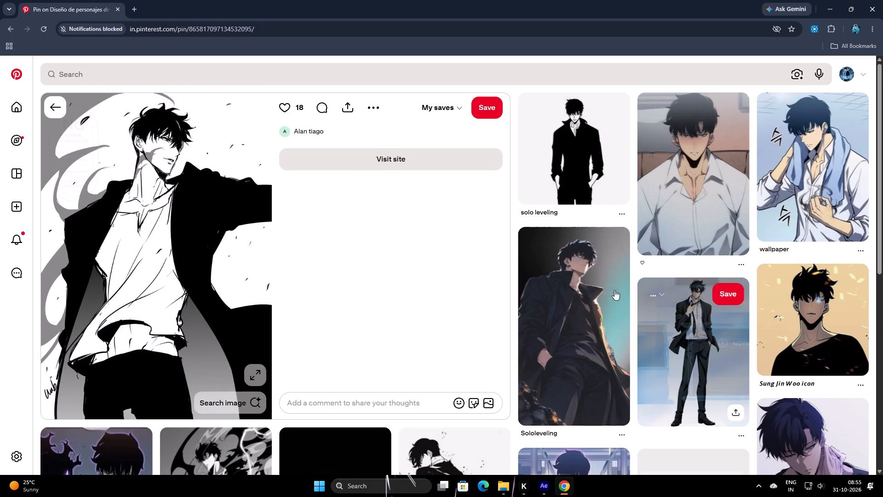
pyautogui.scroll(-5, 625, 299)
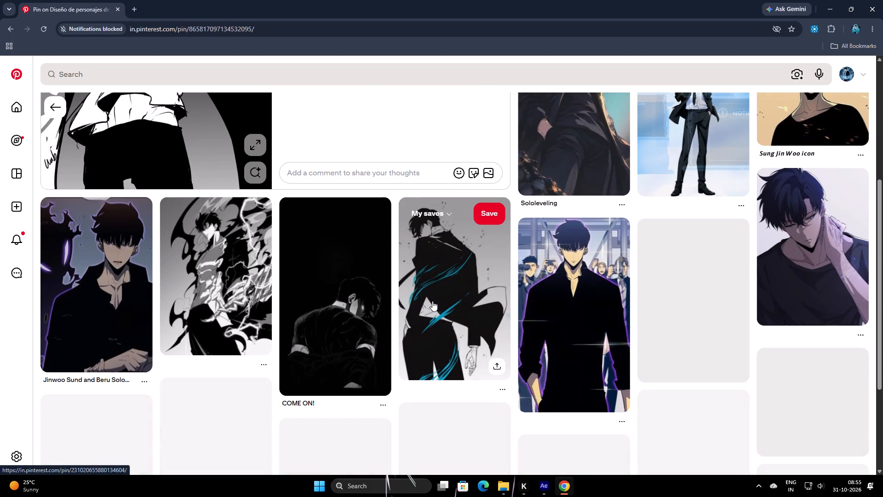
pyautogui.scroll(-4, 584, 334)
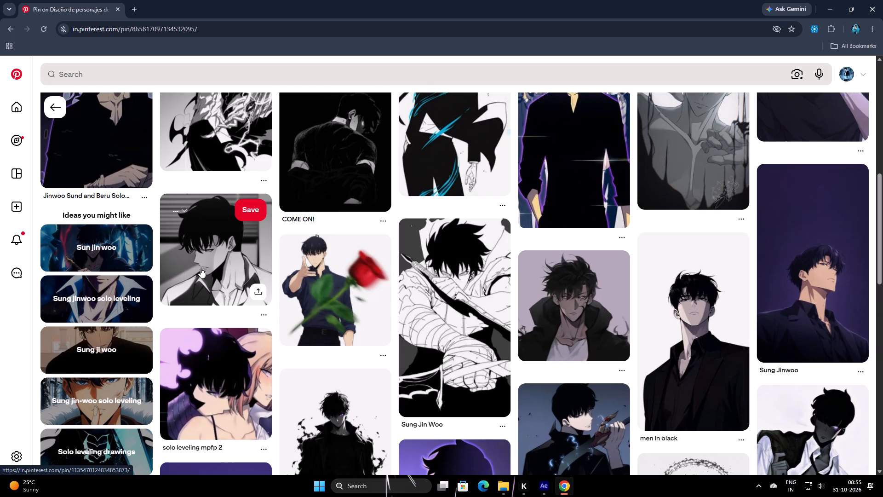
pyautogui.scroll(-7, 200, 285)
pyautogui.scroll(-2, 247, 313)
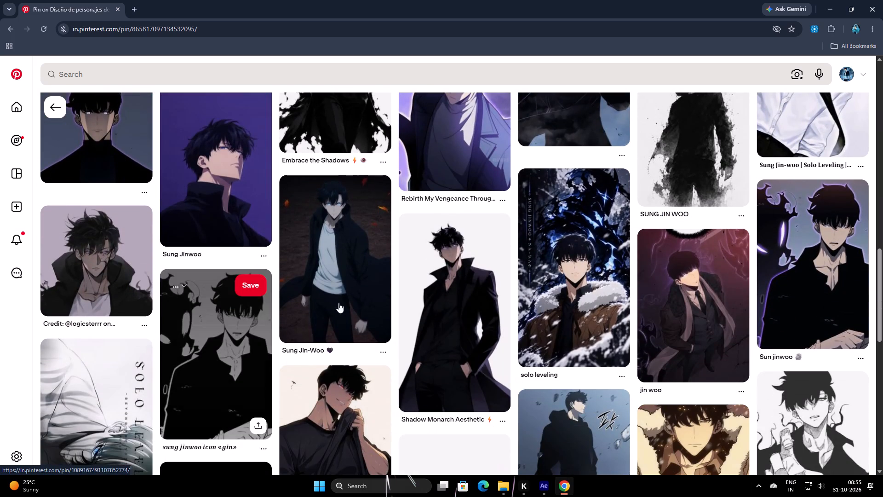
pyautogui.scroll(-4, 253, 312)
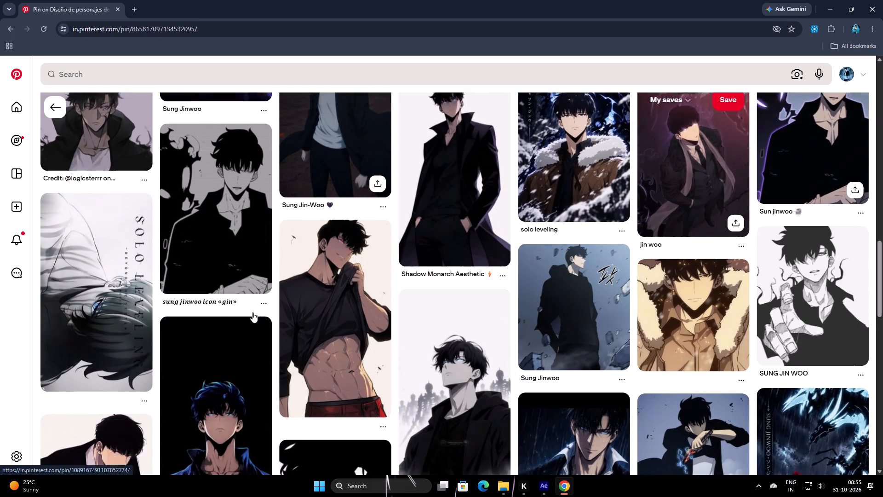
pyautogui.scroll(-3, 318, 287)
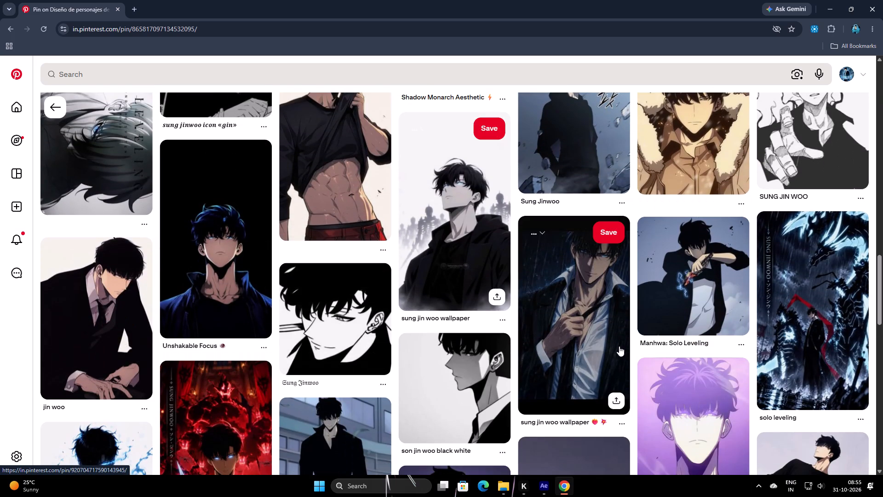
# Open the rainy sung jin woo wallpaper pin, look through its related pins and return to the previous pin.
pyautogui.click(578, 331)
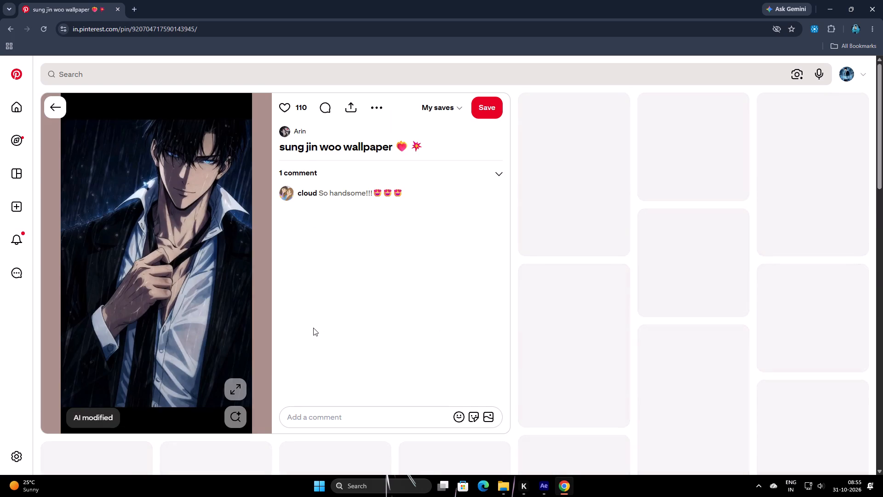
pyautogui.scroll(-3, 313, 328)
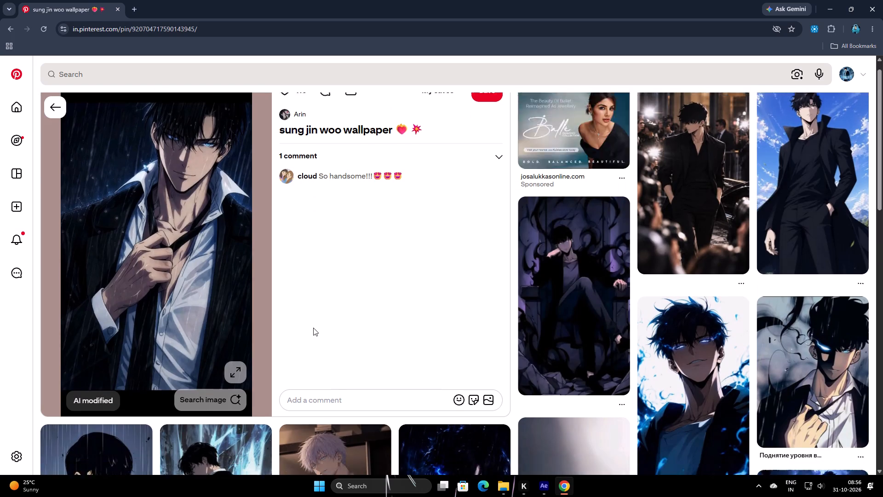
pyautogui.scroll(-2, 313, 328)
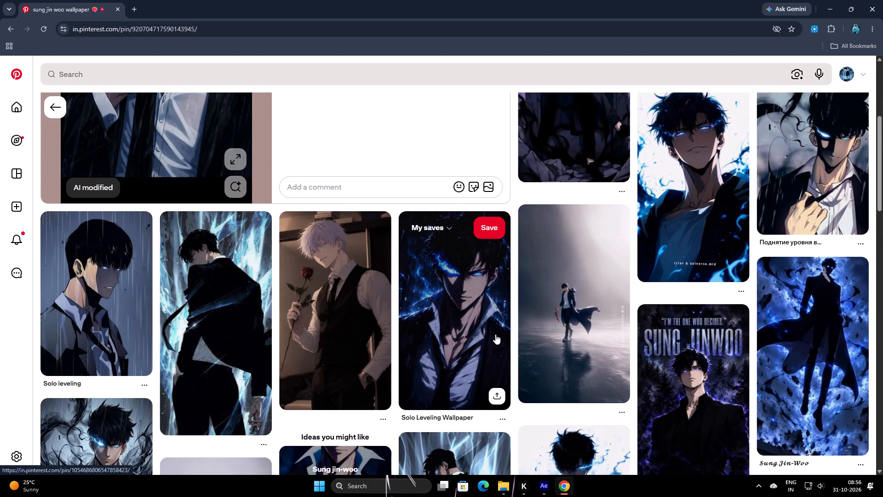
pyautogui.scroll(-5, 515, 323)
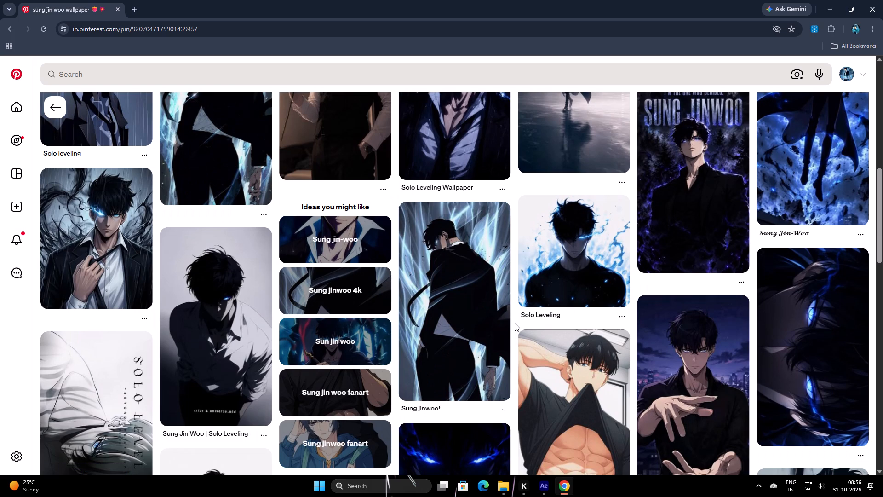
pyautogui.click(60, 111)
# Look further through the Sung Jinwoo pins related to the black-and-white coat drawing and return to the home feed.
pyautogui.scroll(-4, 340, 272)
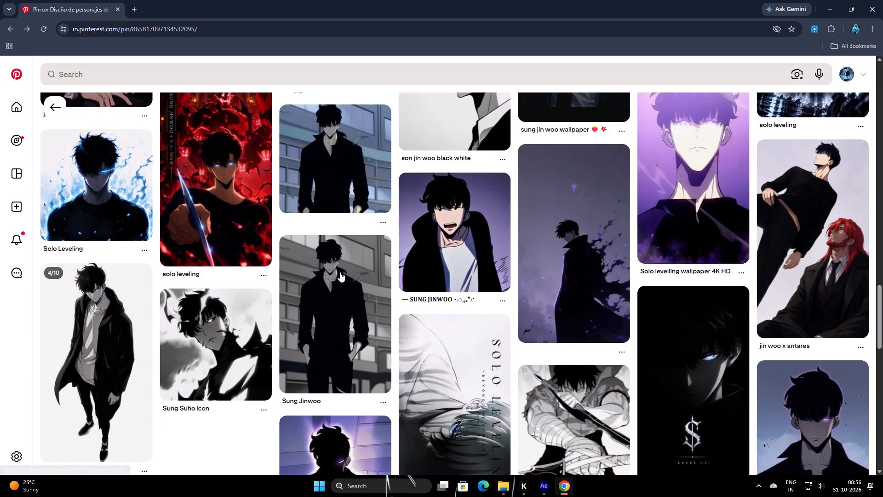
pyautogui.scroll(-1, 340, 272)
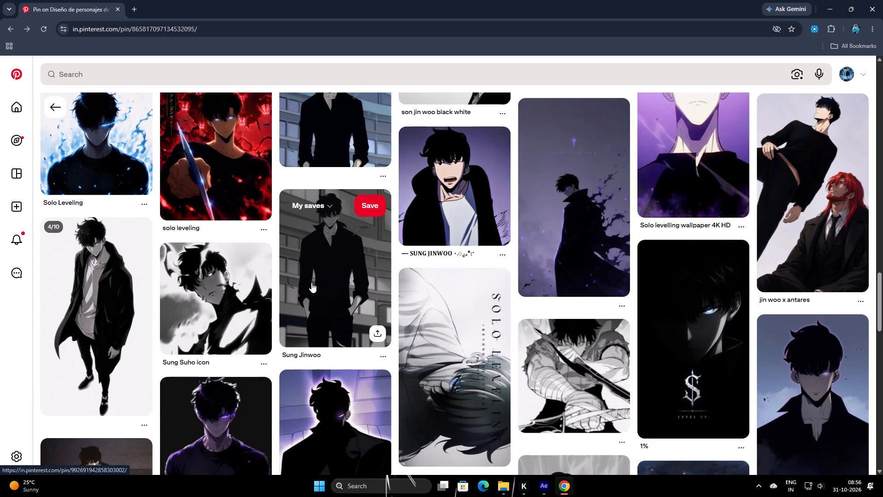
pyautogui.scroll(-6, 280, 284)
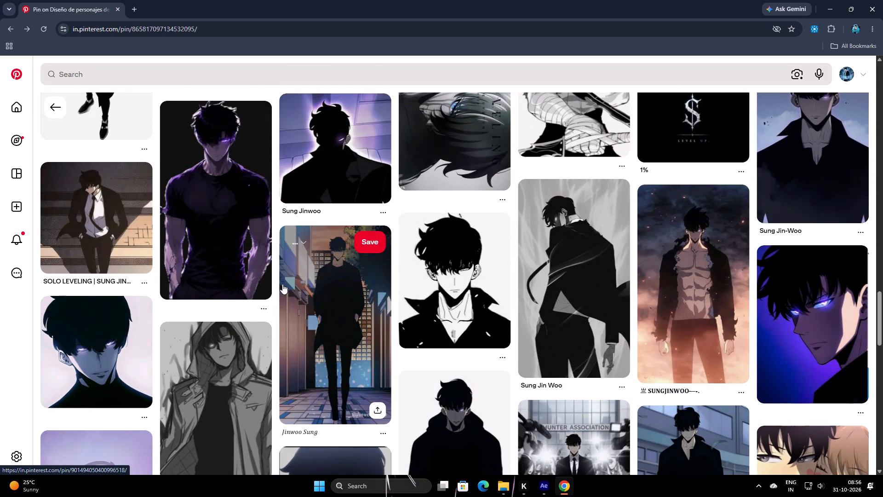
pyautogui.scroll(-6, 282, 284)
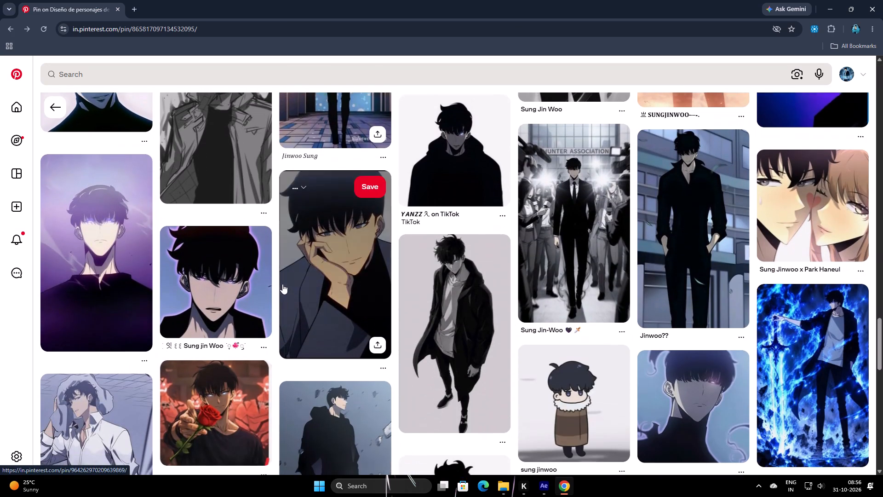
pyautogui.scroll(-3, 310, 293)
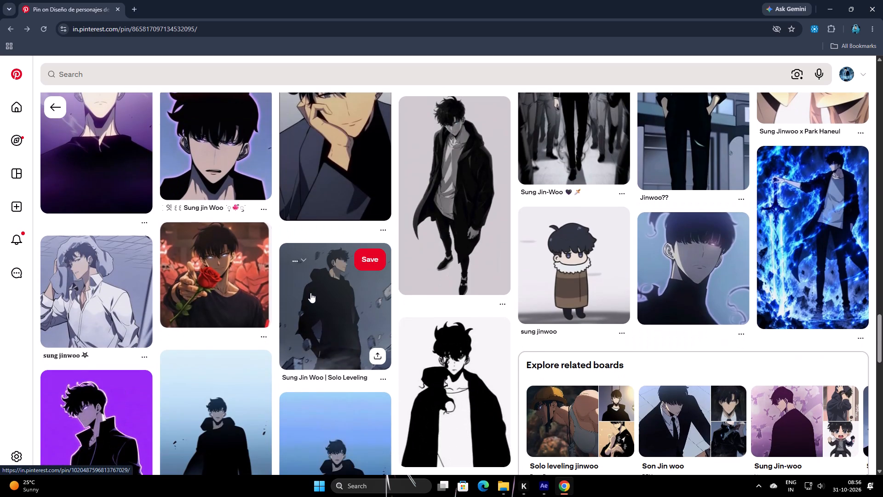
pyautogui.scroll(-5, 310, 293)
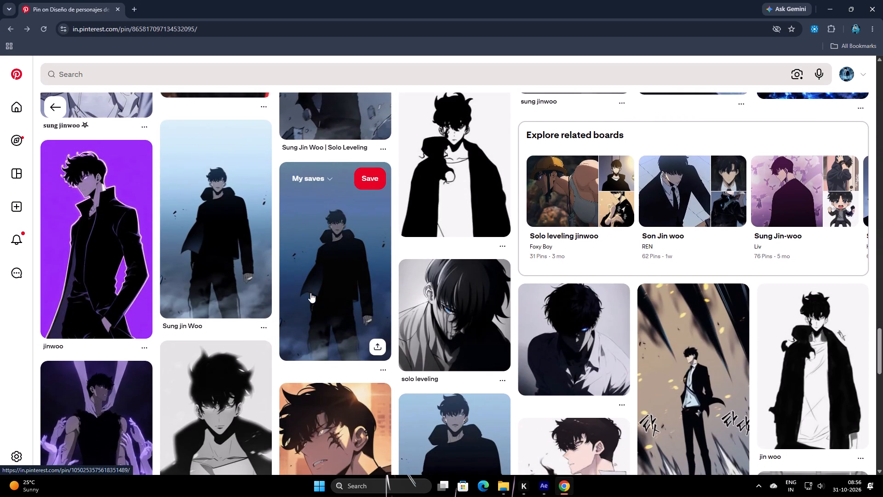
pyautogui.scroll(-7, 310, 293)
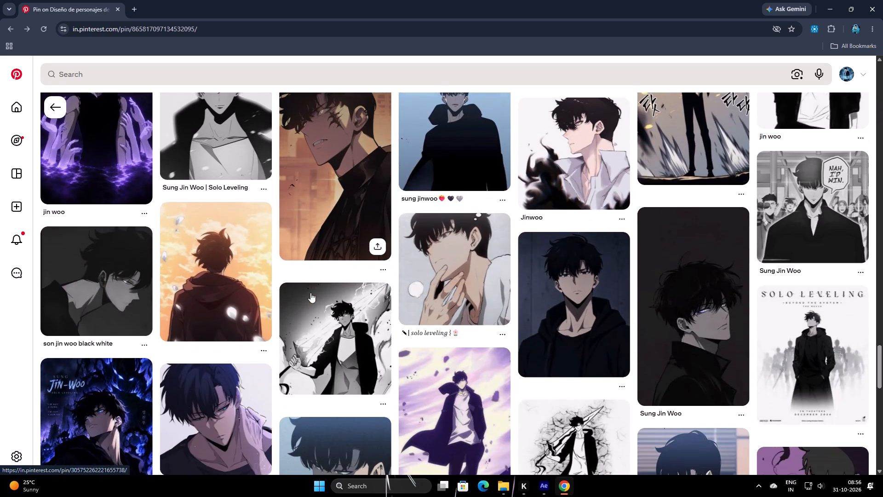
pyautogui.scroll(-17, 310, 293)
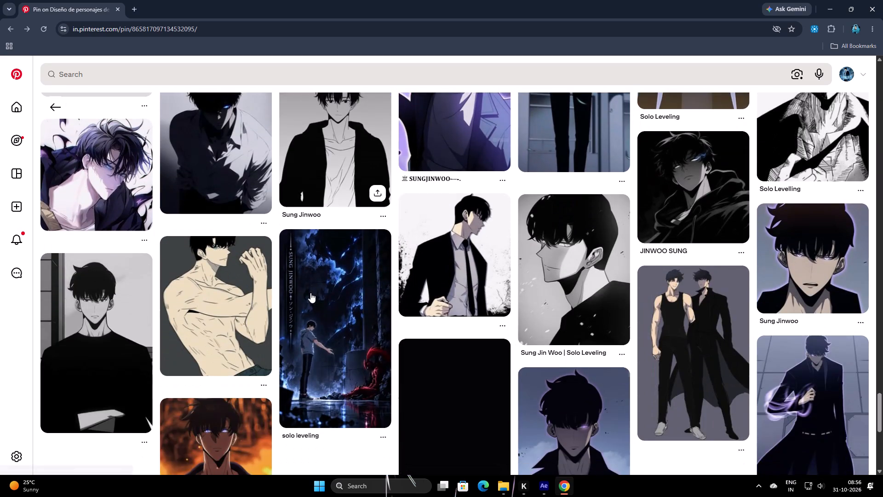
pyautogui.scroll(-9, 310, 293)
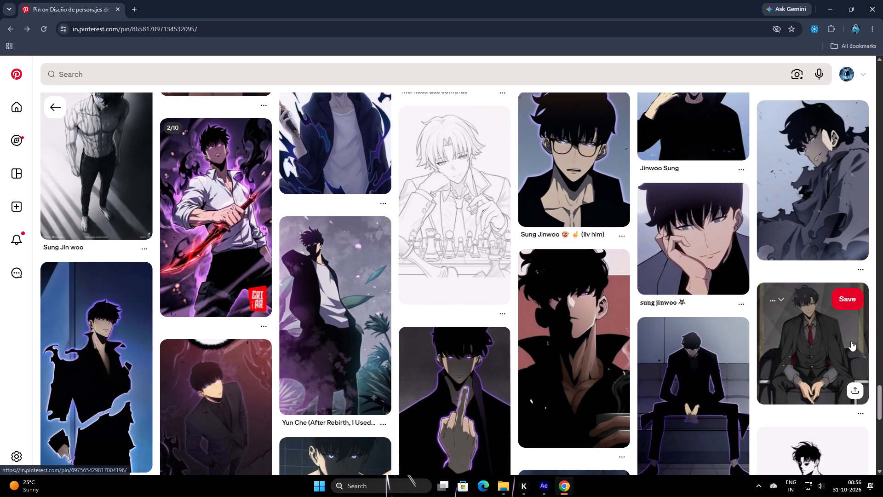
pyautogui.scroll(-4, 666, 347)
pyautogui.scroll(-8, 590, 349)
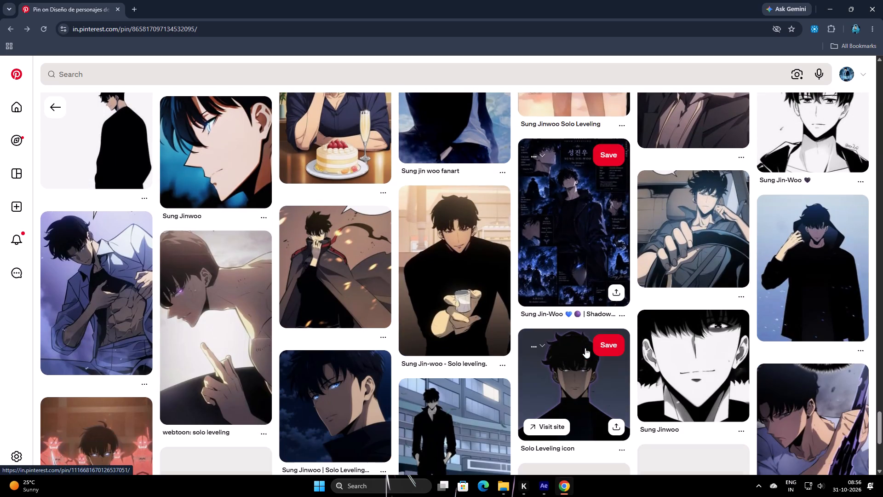
pyautogui.scroll(-5, 584, 348)
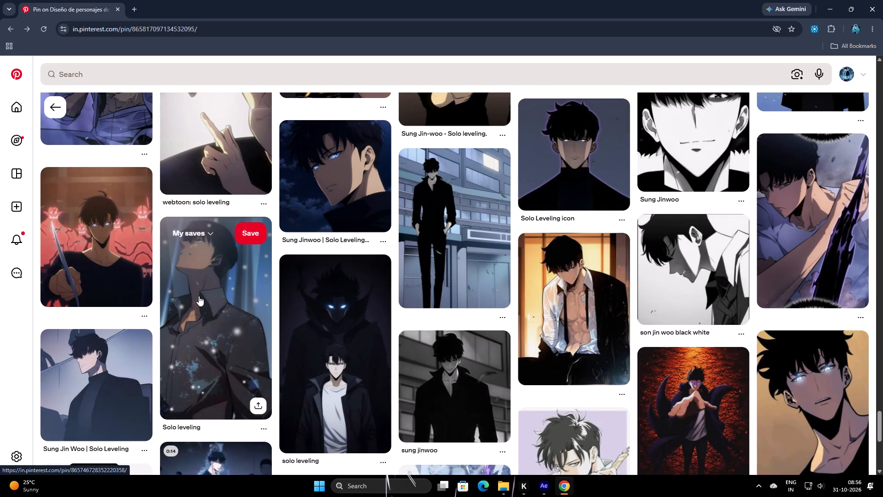
pyautogui.scroll(-4, 727, 300)
pyautogui.scroll(-5, 586, 281)
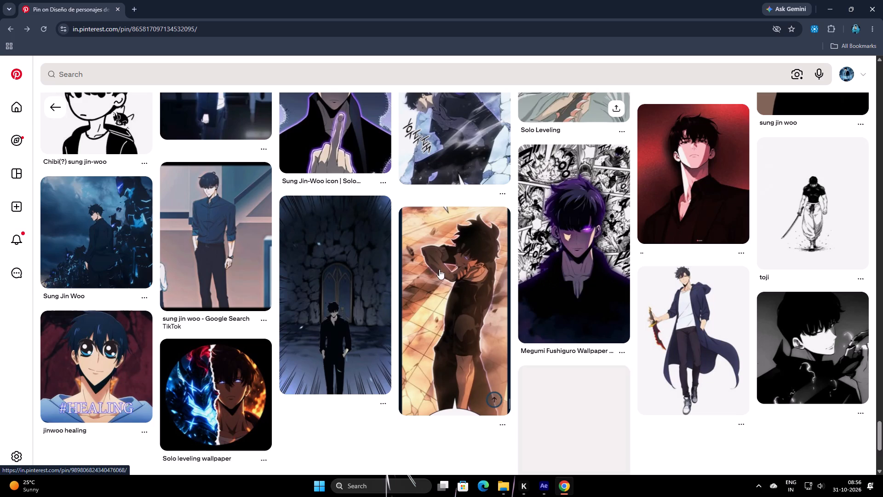
pyautogui.scroll(-5, 508, 284)
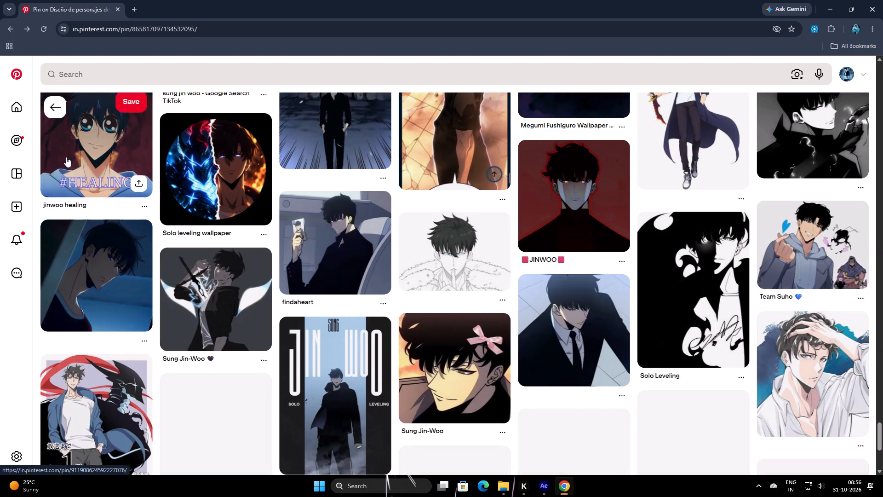
pyautogui.click(54, 103)
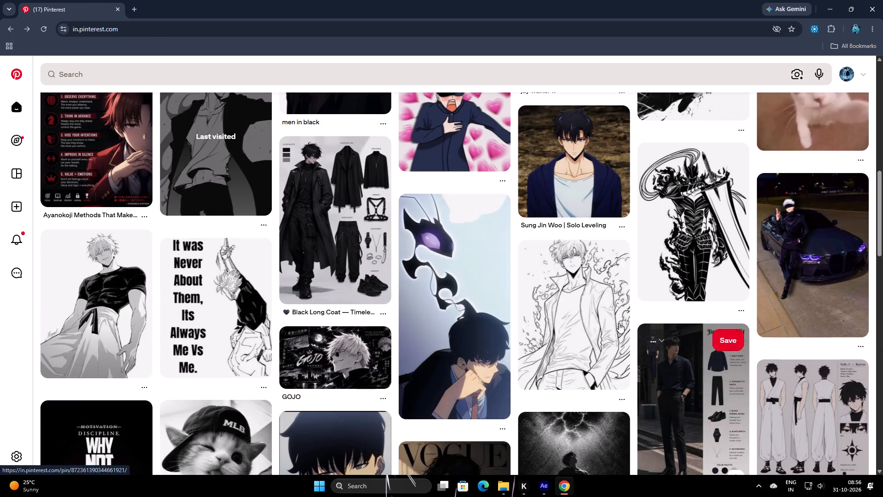
# Look further through the home feed for Sung Jinwoo and other anime artwork.
pyautogui.scroll(-4, 525, 305)
pyautogui.scroll(-9, 344, 282)
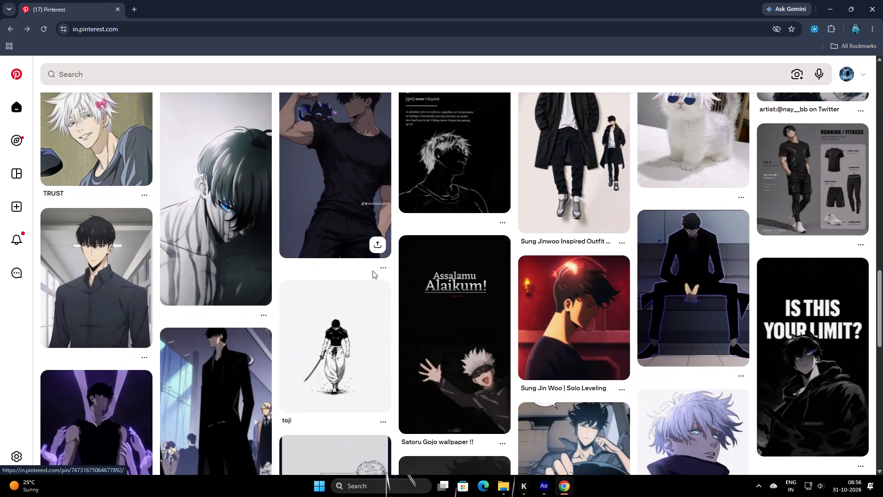
pyautogui.scroll(-3, 374, 270)
pyautogui.scroll(-3, 660, 325)
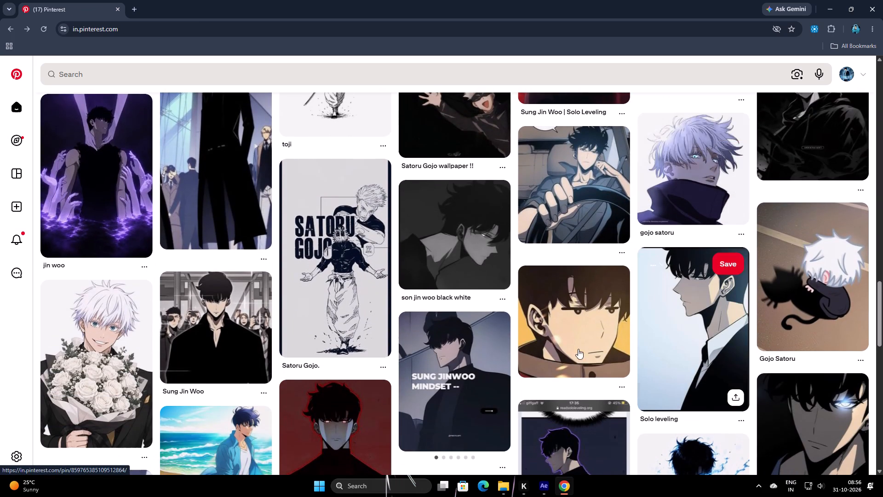
pyautogui.scroll(-3, 570, 370)
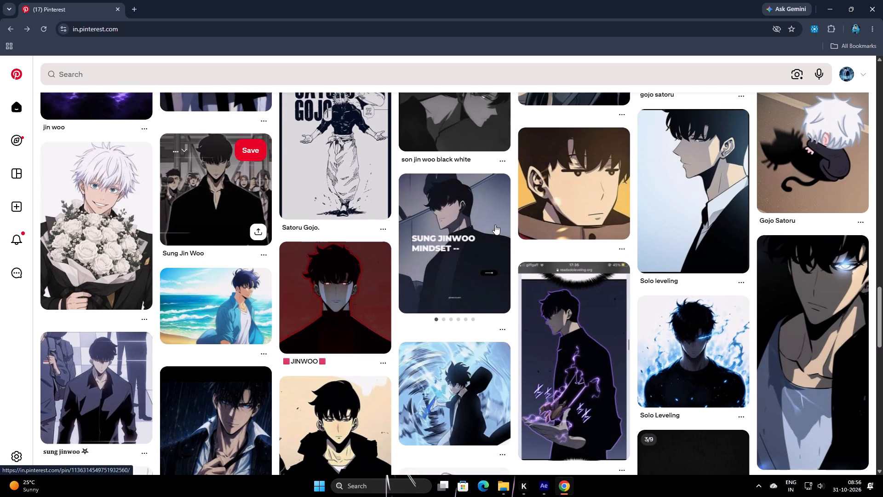
pyautogui.scroll(-5, 835, 271)
pyautogui.scroll(-5, 673, 303)
pyautogui.scroll(-6, 447, 290)
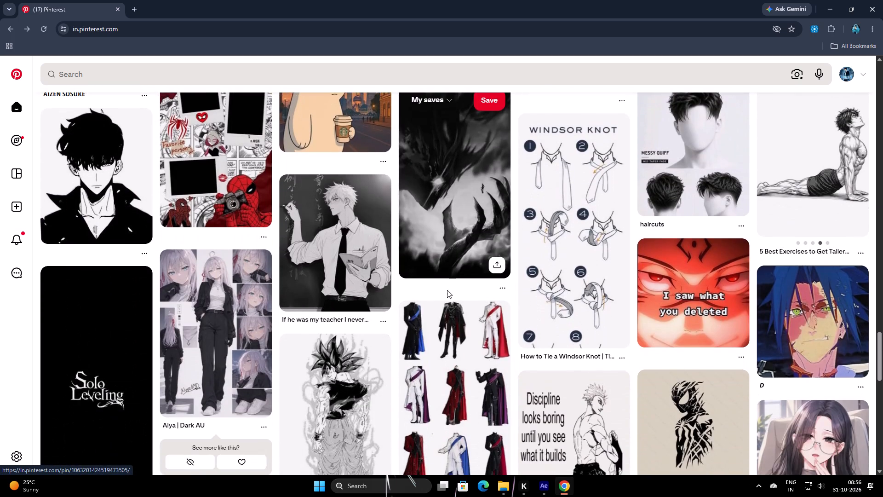
pyautogui.scroll(-5, 447, 290)
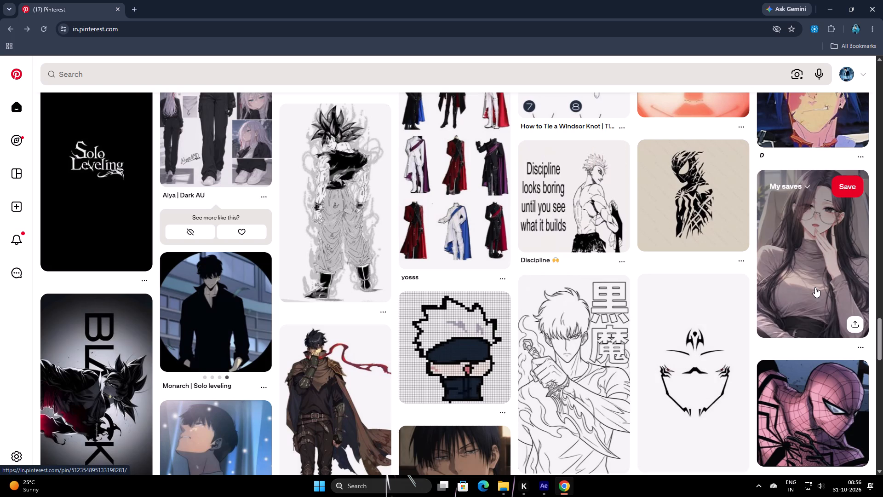
pyautogui.scroll(-5, 355, 224)
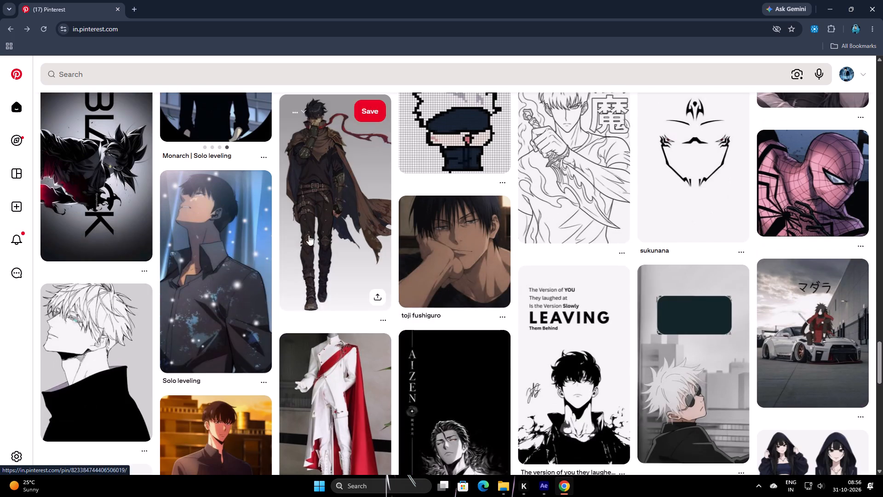
pyautogui.scroll(-6, 224, 221)
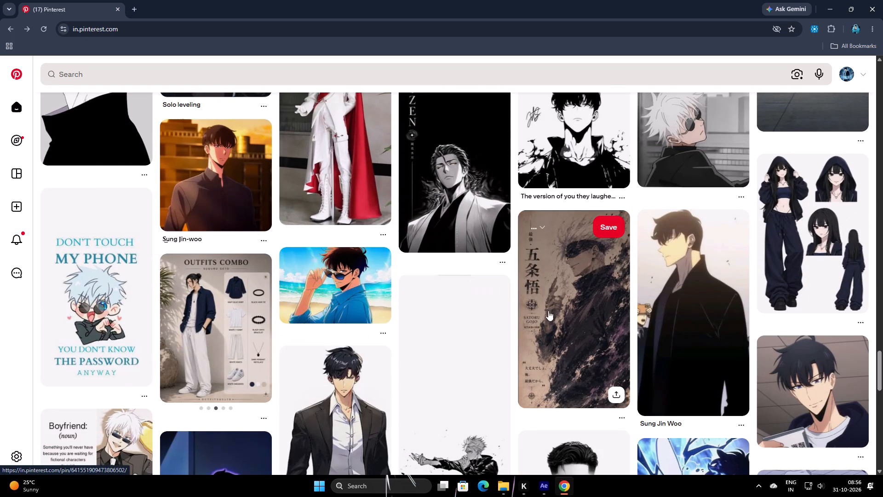
pyautogui.scroll(-5, 516, 301)
pyautogui.scroll(3, 651, 303)
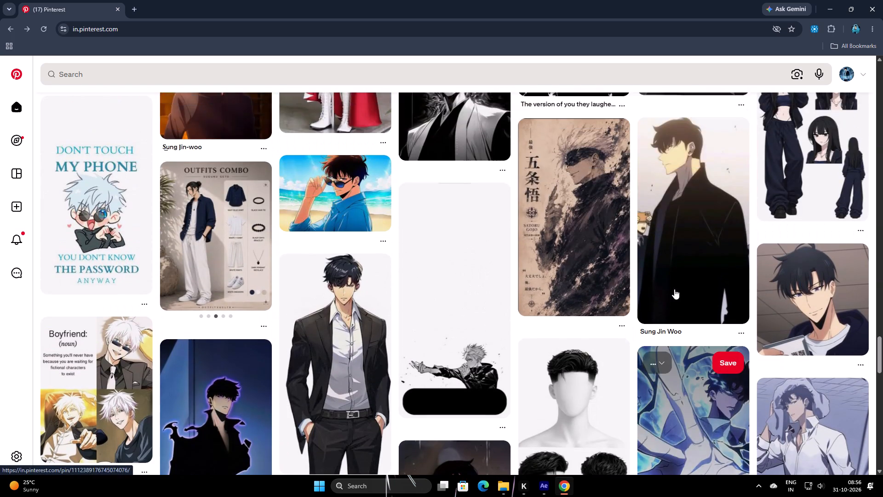
# Open the Sung Jin Woo pin showing him side-on in a long black coat and look through its related pins.
pyautogui.click(690, 275)
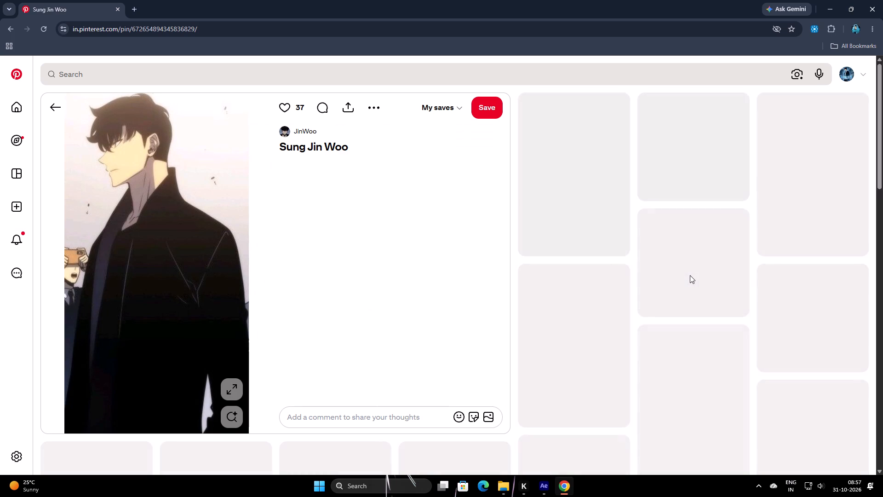
pyautogui.scroll(-5, 230, 275)
pyautogui.scroll(4, 282, 286)
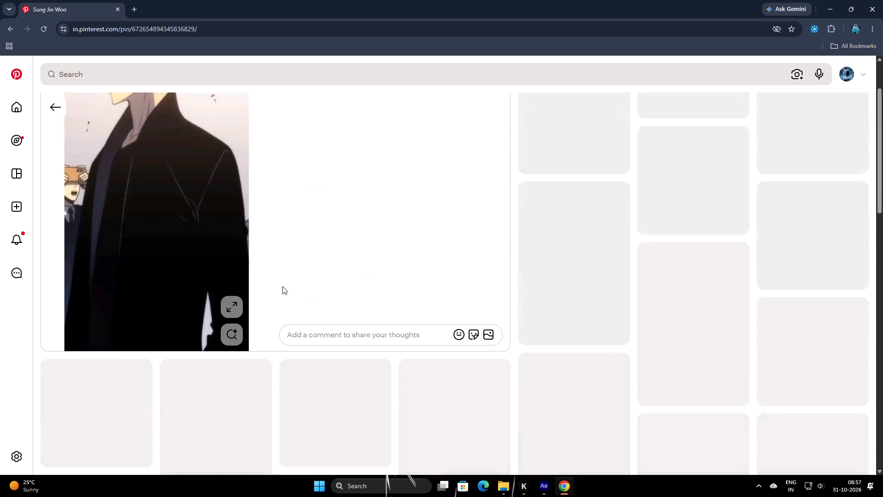
pyautogui.scroll(-6, 282, 286)
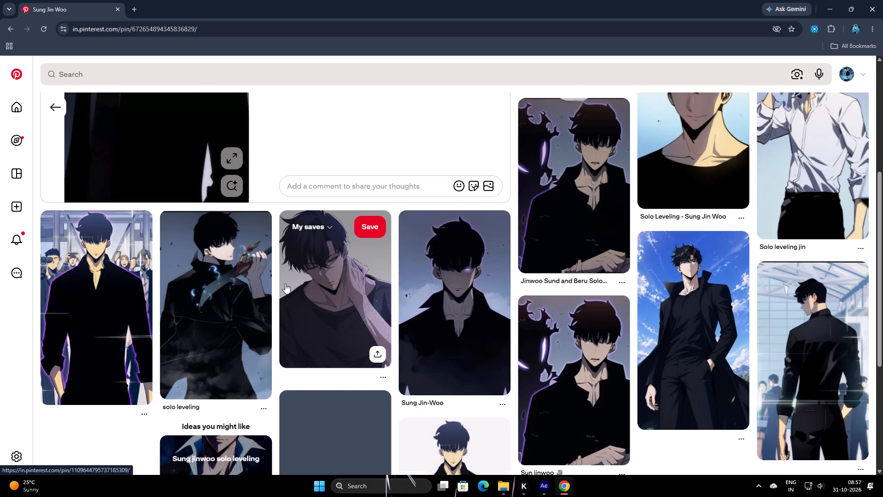
pyautogui.scroll(2, 285, 283)
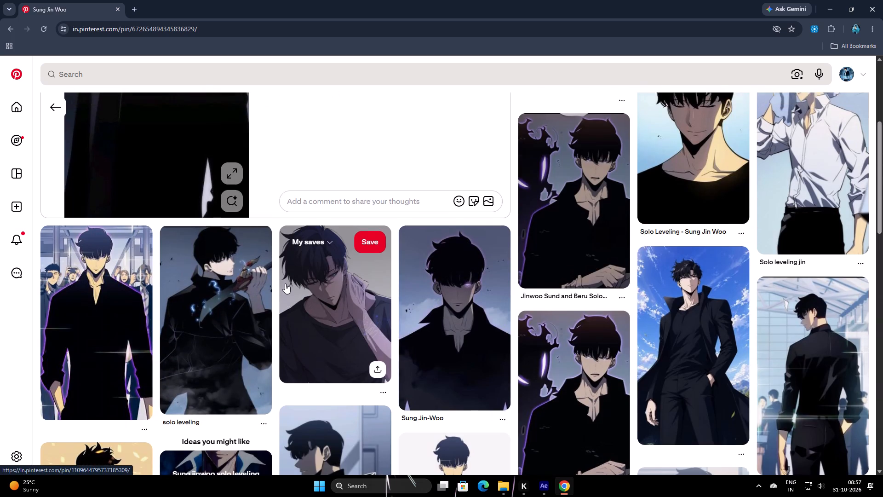
pyautogui.scroll(4, 285, 283)
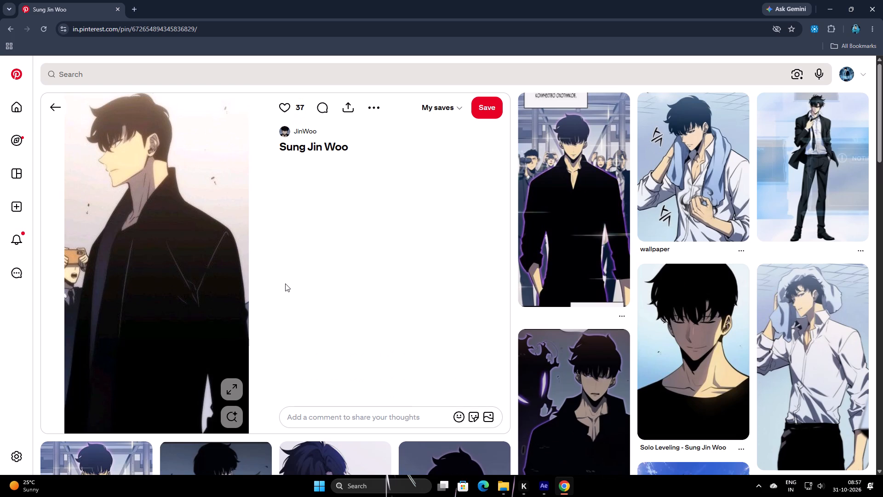
pyautogui.scroll(-15, 285, 283)
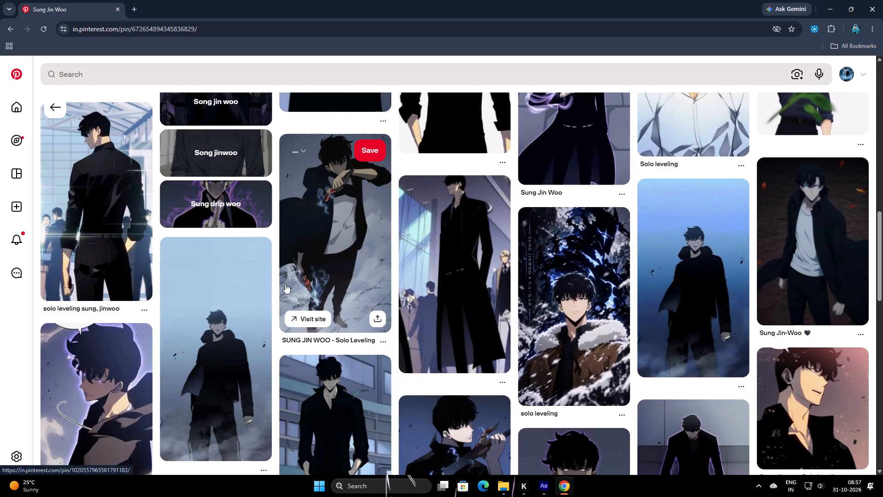
pyautogui.scroll(-6, 371, 289)
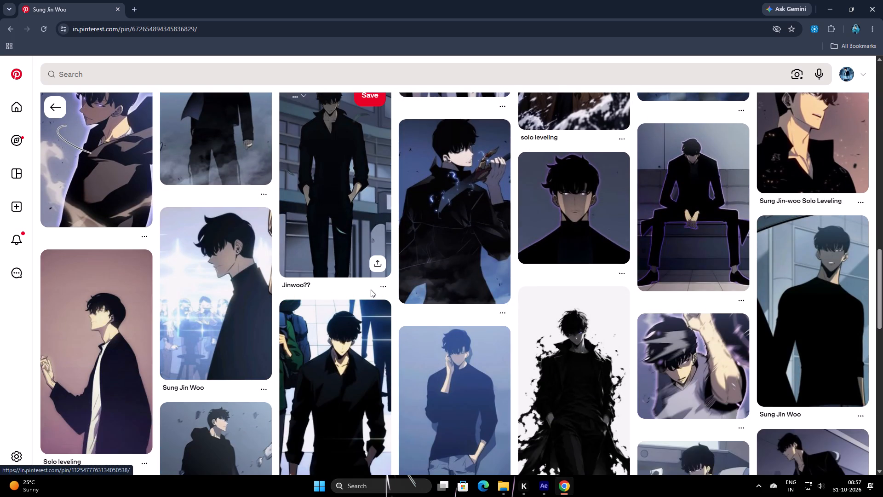
pyautogui.scroll(-6, 371, 289)
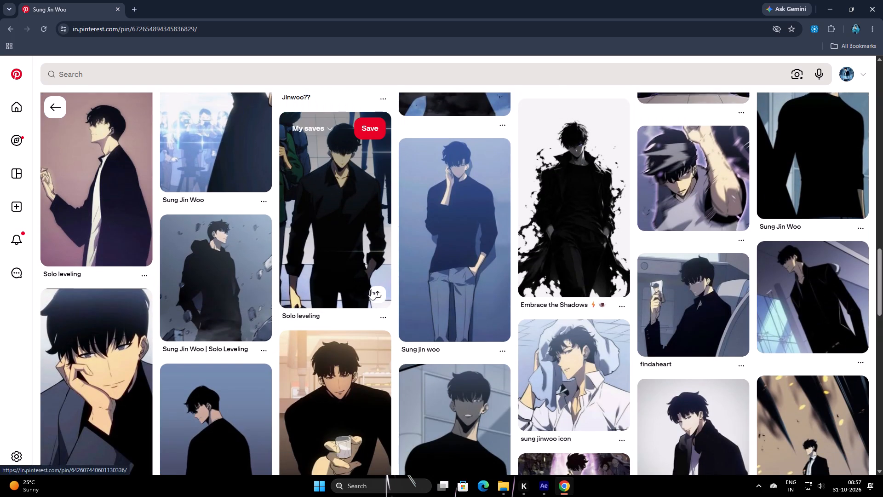
pyautogui.scroll(-7, 371, 289)
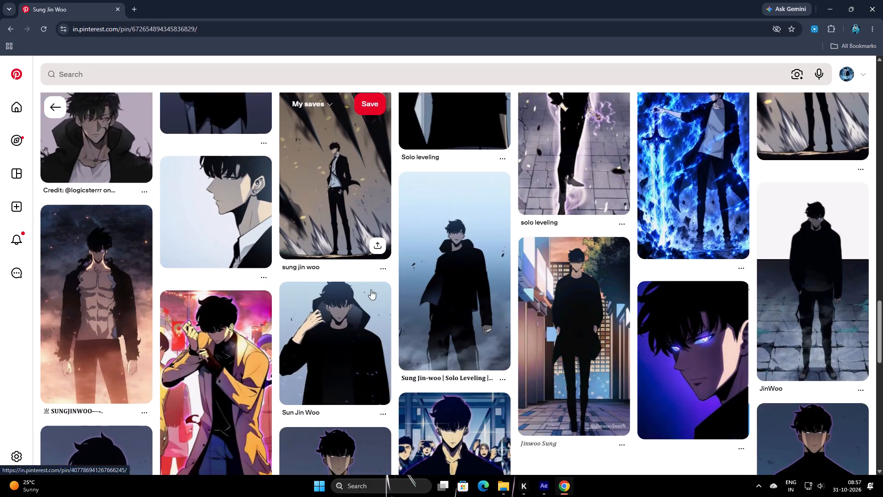
pyautogui.scroll(-8, 371, 289)
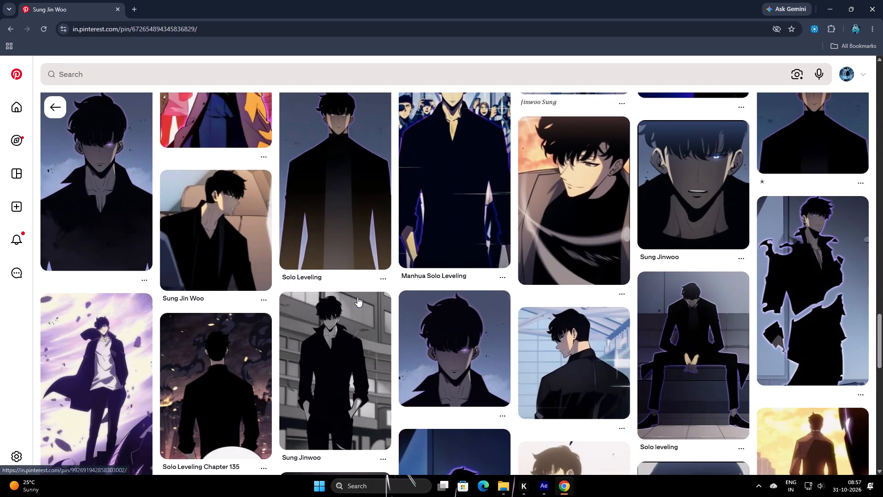
pyautogui.scroll(2, 467, 275)
pyautogui.scroll(-2, 467, 275)
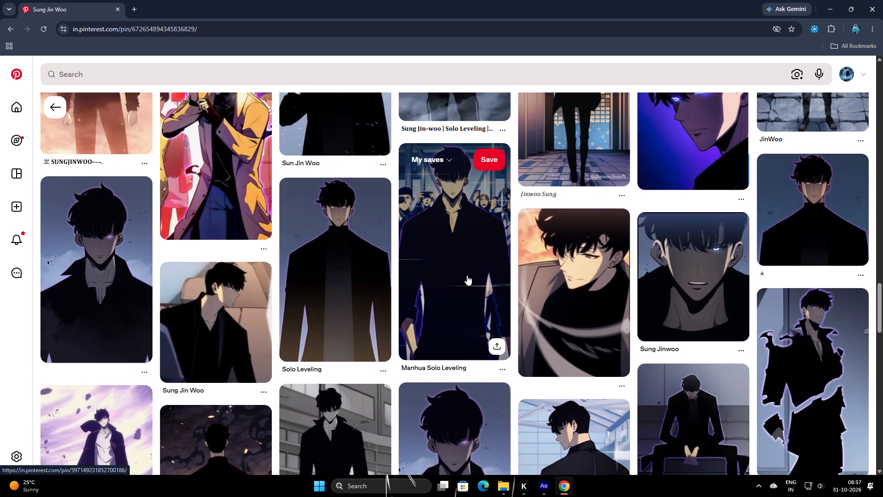
pyautogui.scroll(-20, 467, 275)
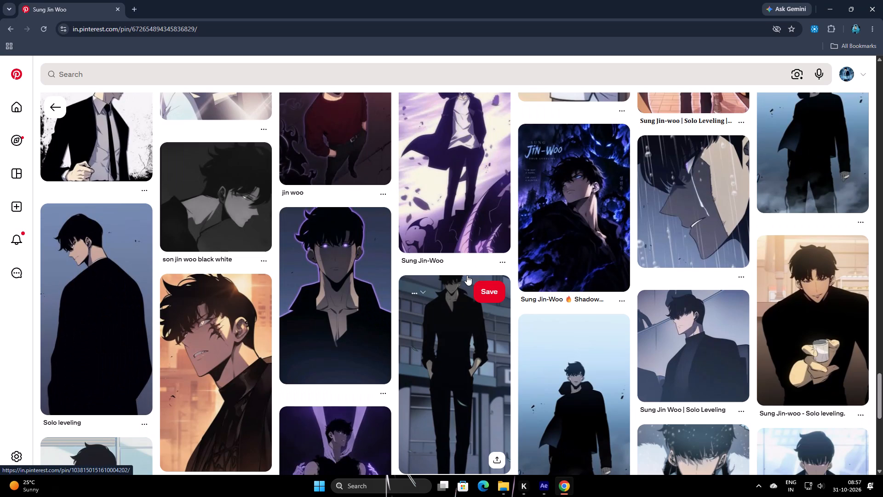
pyautogui.scroll(2, 173, 321)
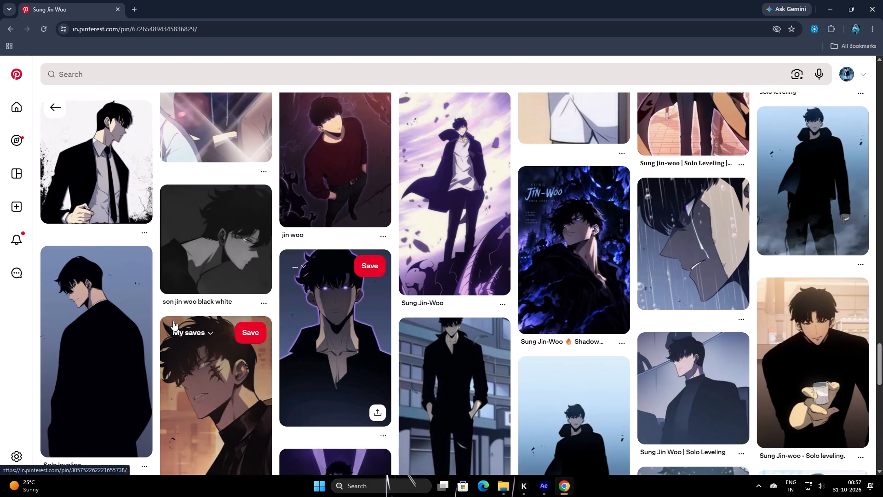
pyautogui.click(103, 218)
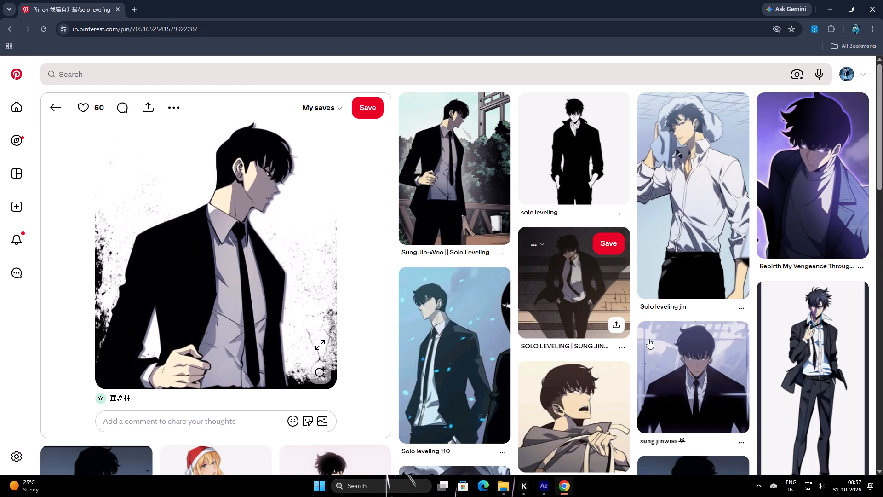
pyautogui.scroll(-4, 693, 342)
pyautogui.click(839, 224)
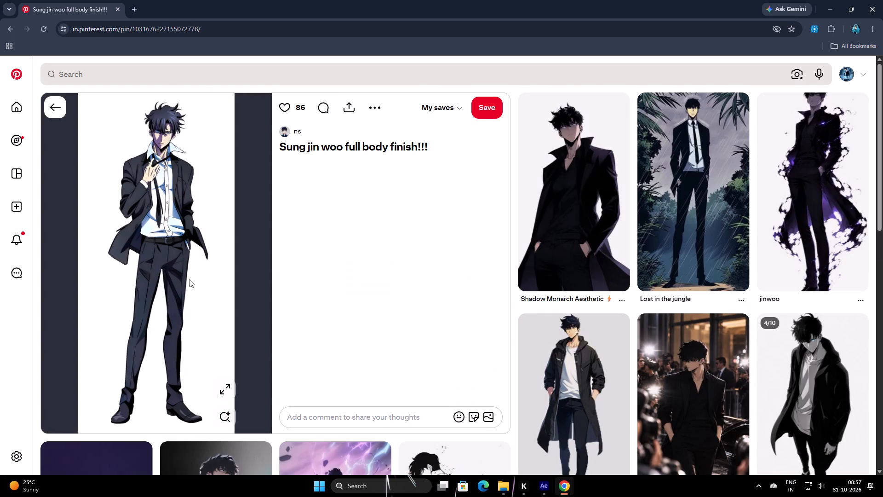
pyautogui.scroll(-5, 345, 324)
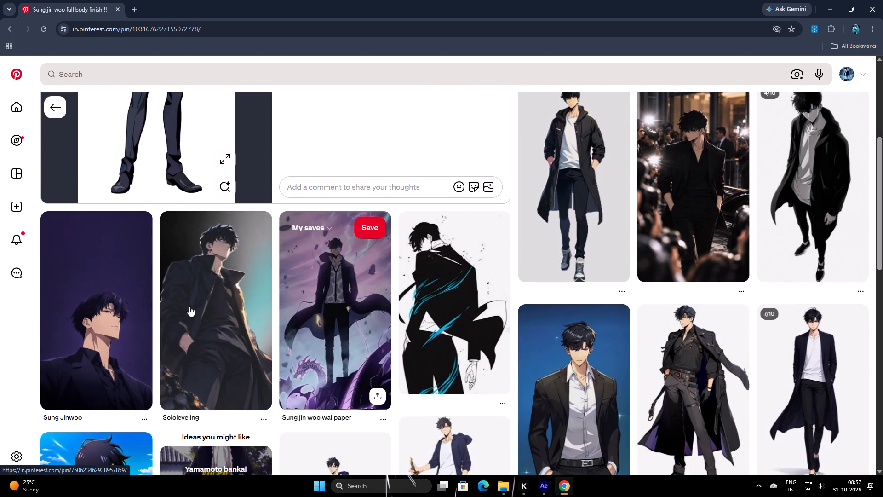
pyautogui.scroll(-5, 193, 324)
pyautogui.scroll(15, 398, 386)
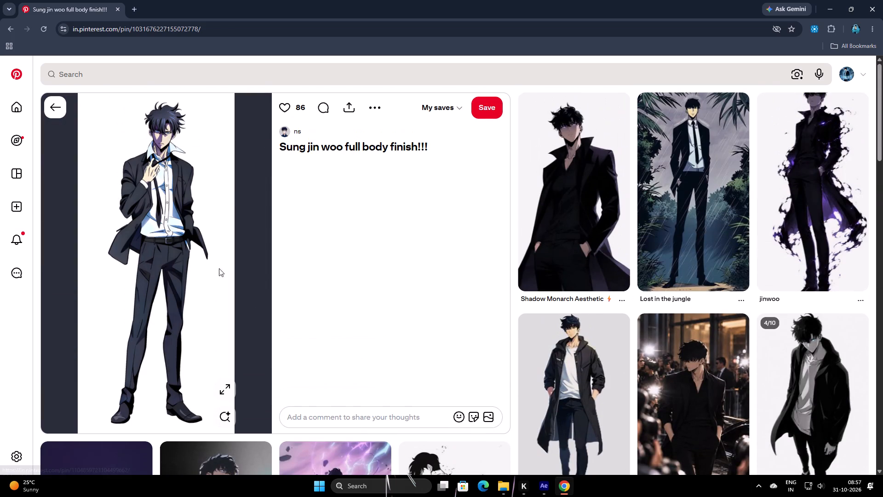
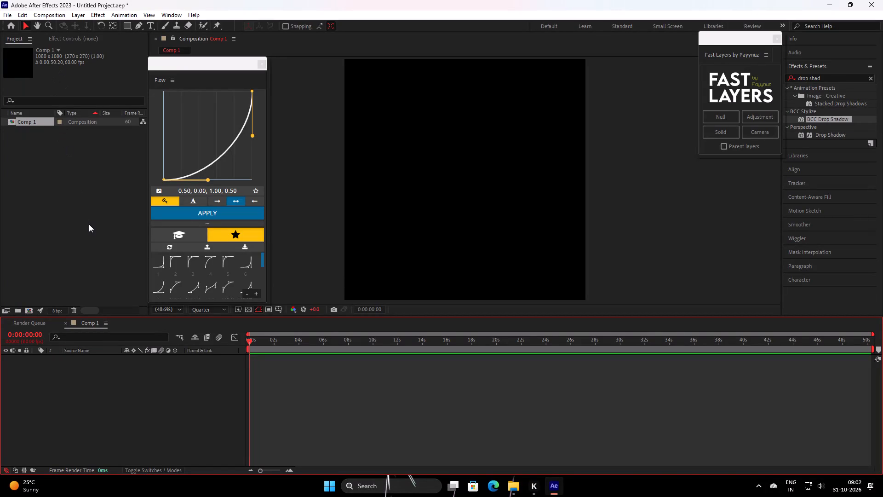
# Set Comp 1's duration to 0:00:00:20 in its composition settings.
pyautogui.rightClick(132, 409)
pyautogui.click(218, 312)
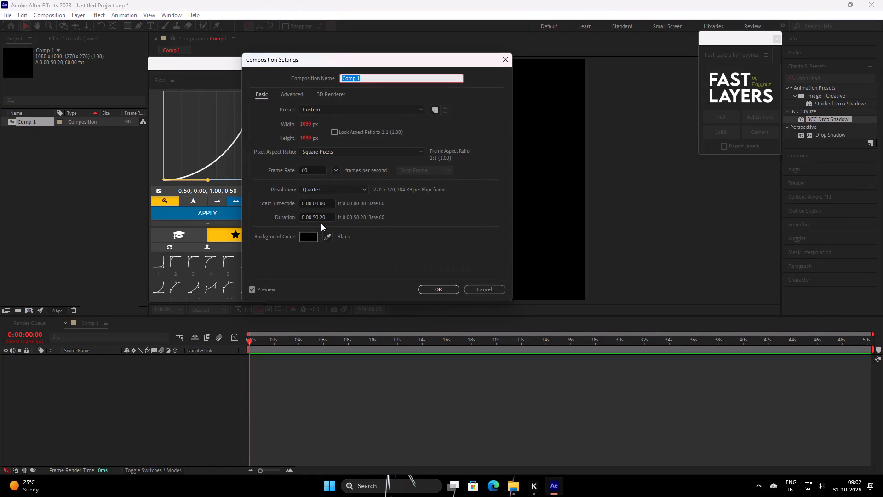
pyautogui.click(315, 219)
pyautogui.press('BackSpace')
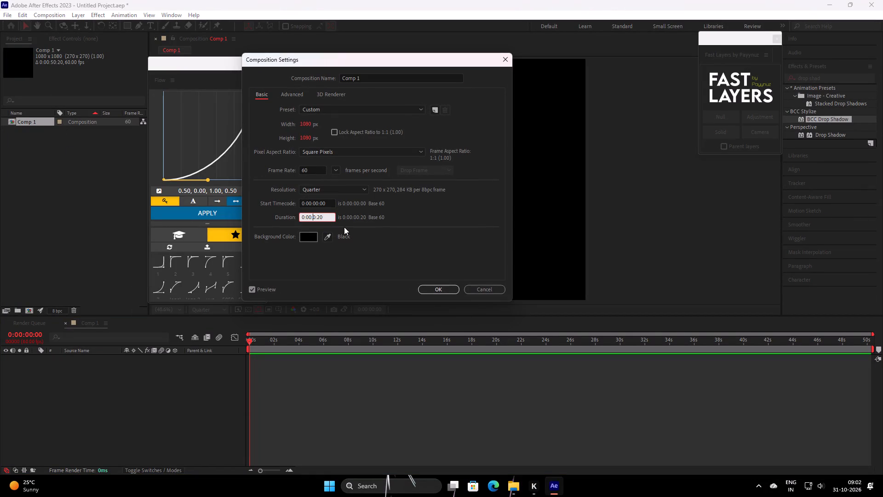
pyautogui.press('0')
pyautogui.press('Return')
# Import the Stoic Shadow Monarch in Formal Attire and Intense Anime Suit Character Cutout PNGs from Downloads as footage.
pyautogui.doubleClick(10, 180)
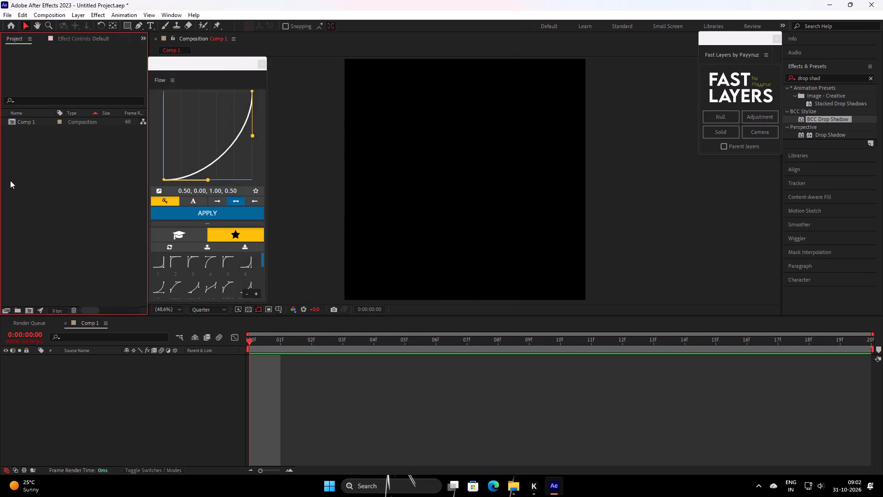
pyautogui.click(38, 120)
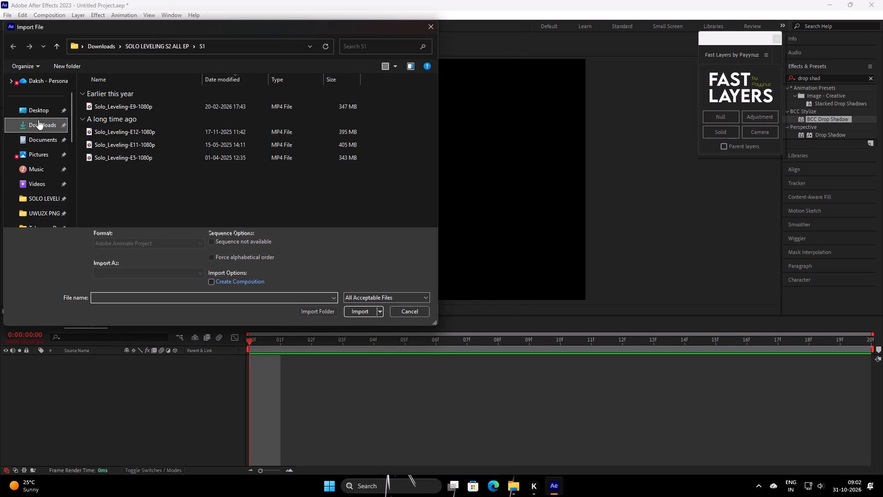
pyautogui.scroll(18, 162, 139)
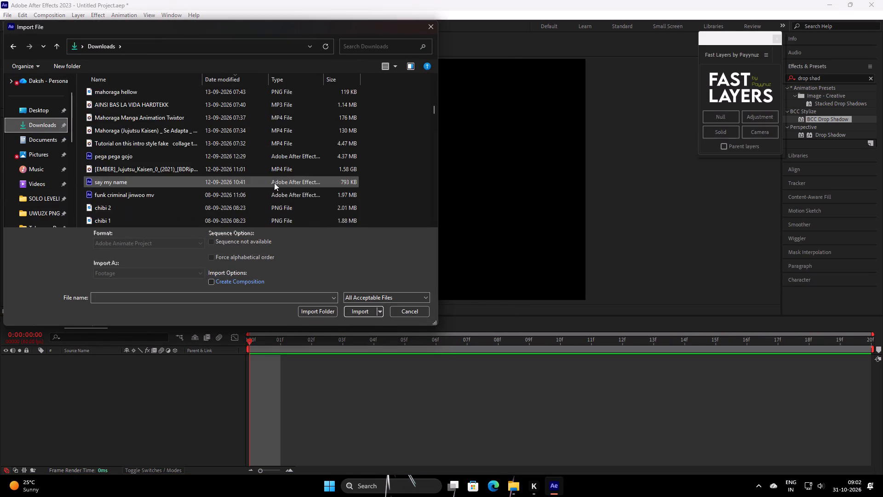
pyautogui.scroll(20, 274, 183)
pyautogui.scroll(20, 274, 183)
pyautogui.scroll(19, 274, 183)
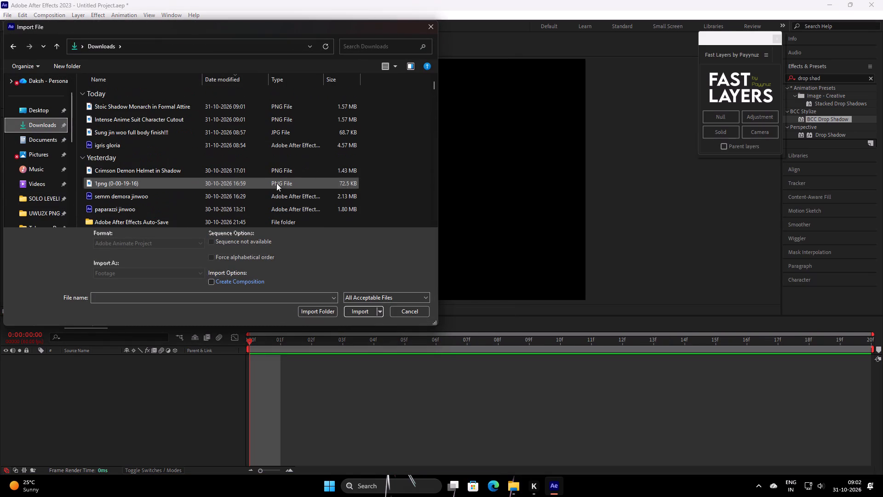
pyautogui.keyDown('ctrl'); pyautogui.click(182, 110); pyautogui.keyUp('ctrl')
pyautogui.keyDown('ctrl'); pyautogui.click(175, 123); pyautogui.keyUp('ctrl')
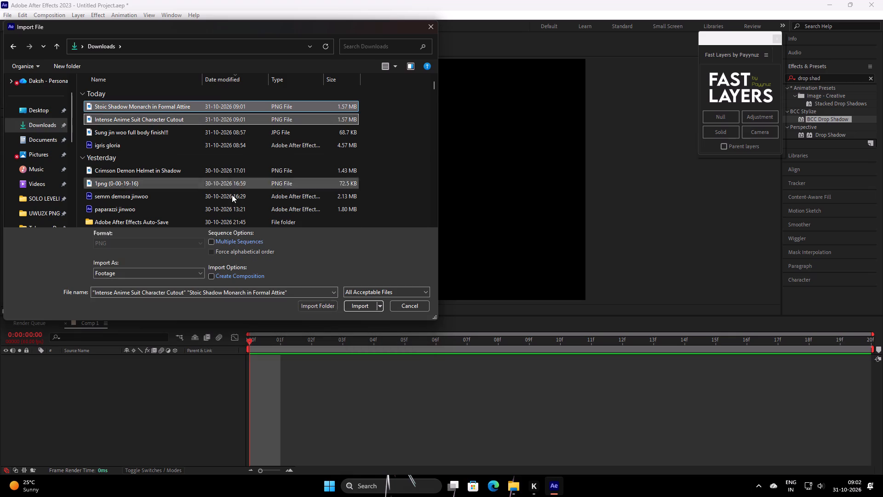
pyautogui.click(355, 305)
# Add both imported Jinwoo PNGs to Comp 1 as layers.
pyautogui.click(70, 170)
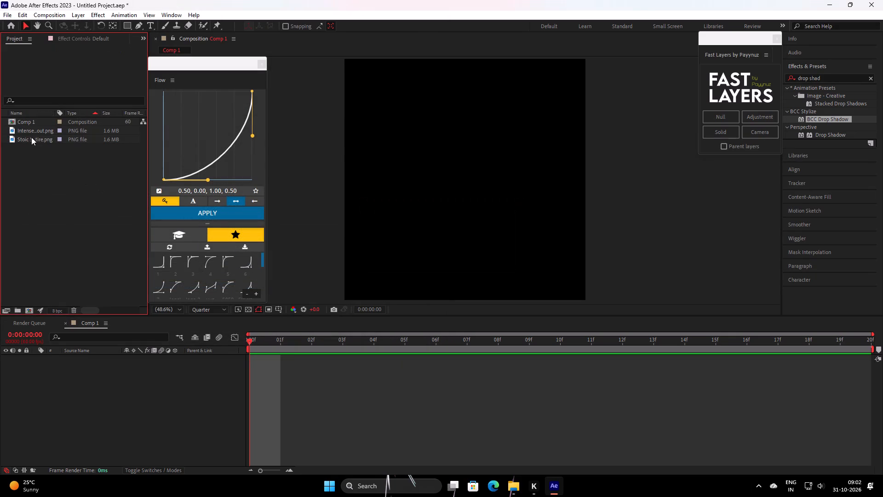
pyautogui.keyDown('ctrl'); pyautogui.click(40, 135); pyautogui.keyUp('ctrl')
pyautogui.keyDown('ctrl'); pyautogui.click(40, 135); pyautogui.keyUp('ctrl')
pyautogui.keyDown('ctrl'); pyautogui.click(40, 134); pyautogui.keyUp('ctrl')
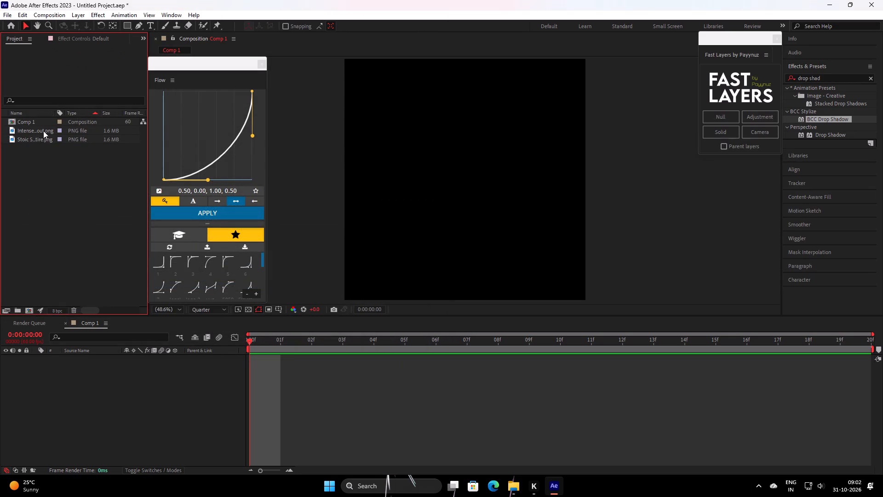
pyautogui.keyDown('ctrl'); pyautogui.click(43, 131); pyautogui.keyUp('ctrl')
pyautogui.keyDown('ctrl'); pyautogui.click(40, 138); pyautogui.keyUp('ctrl')
pyautogui.keyDown('ctrl'); pyautogui.click(42, 129); pyautogui.keyUp('ctrl')
pyautogui.moveTo(36, 135); pyautogui.dragTo(125, 389)
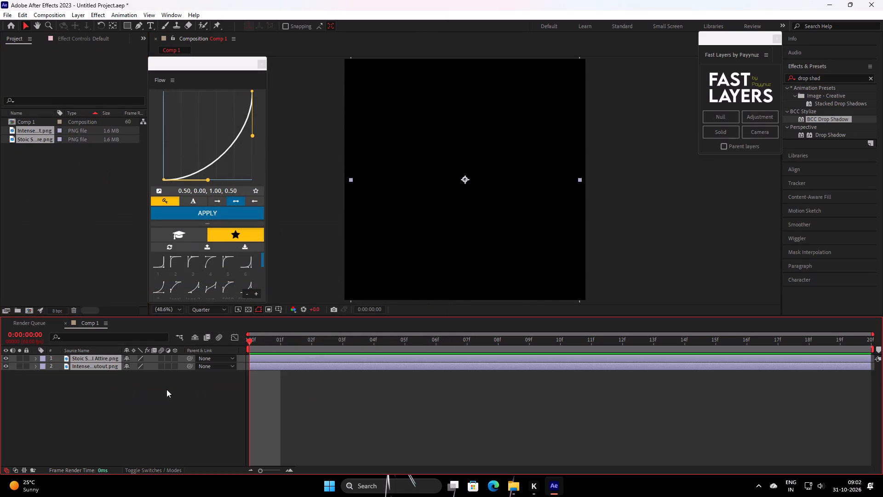
# Scale both Jinwoo layers with Fit to Comp Width.
pyautogui.rightClick(284, 360)
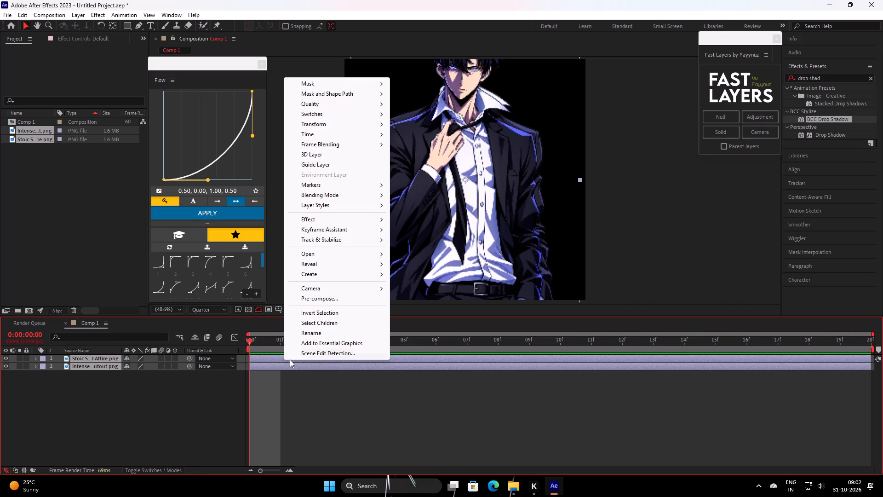
pyautogui.click(327, 128)
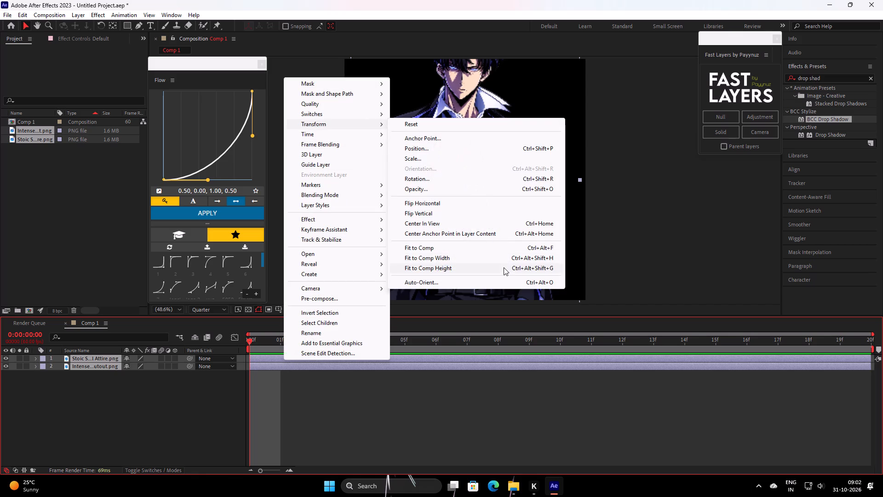
pyautogui.click(481, 255)
pyautogui.click(423, 372)
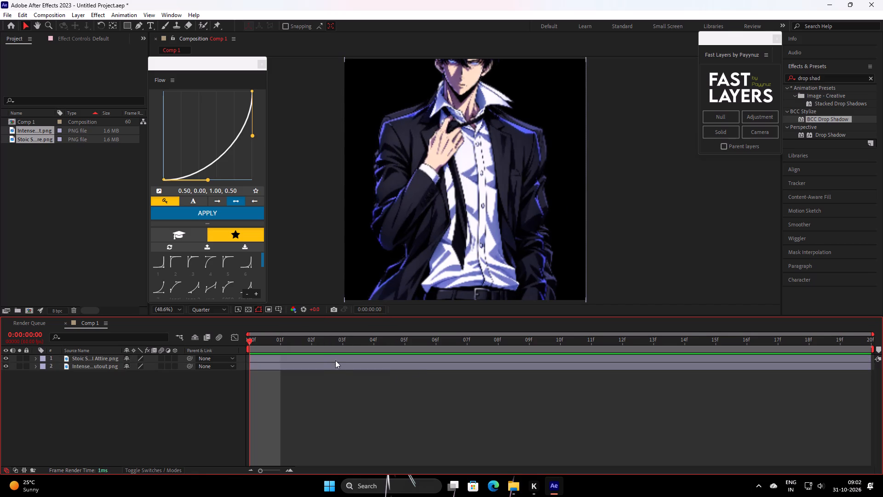
# Align each of the two Jinwoo layers to the top edge of the composition.
pyautogui.click(335, 360)
pyautogui.keyDown('ctrl'); pyautogui.click(334, 369); pyautogui.keyUp('ctrl')
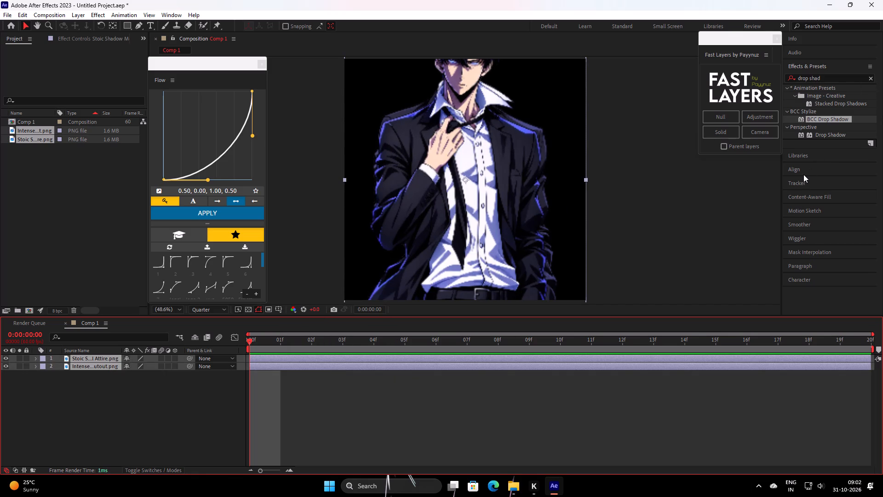
pyautogui.click(803, 174)
pyautogui.click(837, 115)
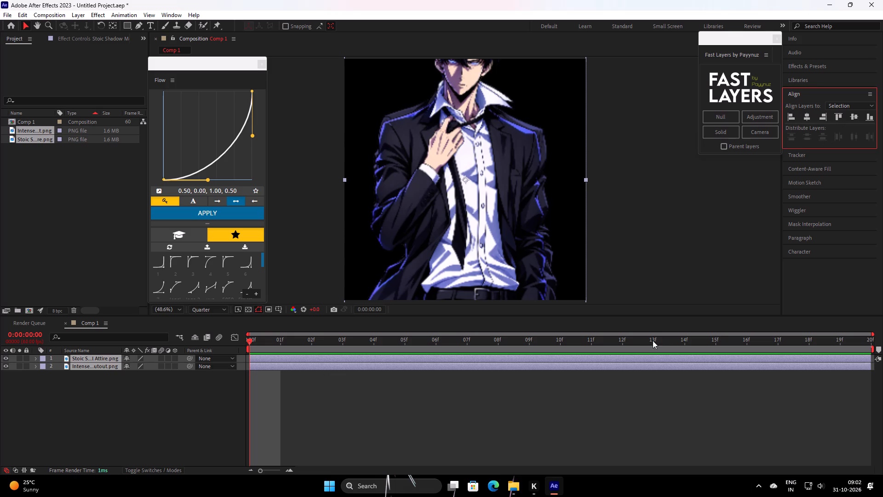
pyautogui.doubleClick(837, 116)
pyautogui.click(450, 444)
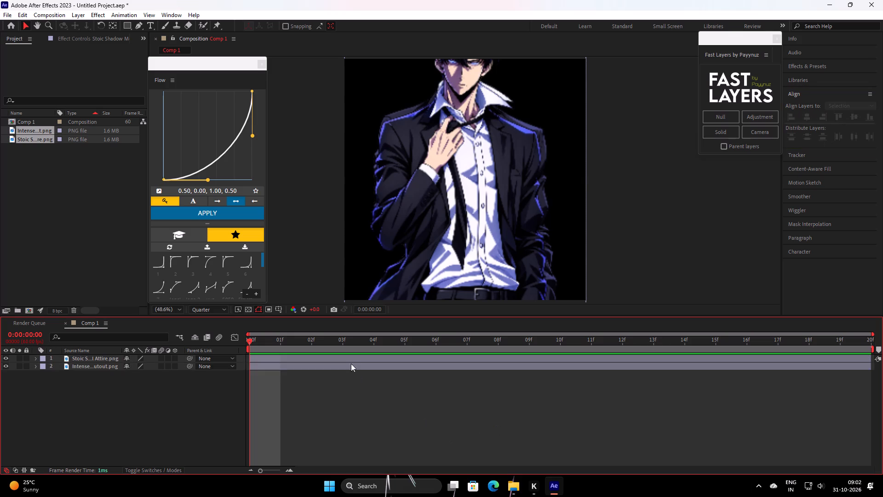
pyautogui.scroll(-1, 420, 208)
pyautogui.click(344, 361)
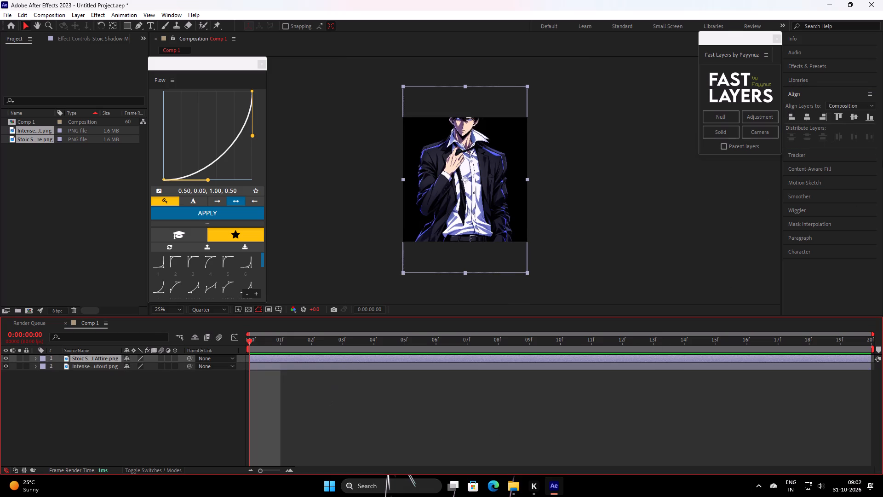
pyautogui.click(843, 120)
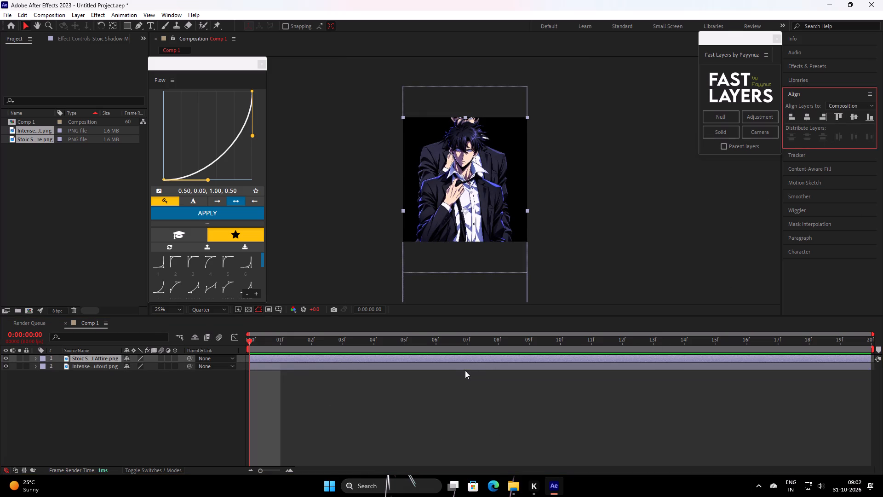
pyautogui.click(465, 370)
pyautogui.click(530, 365)
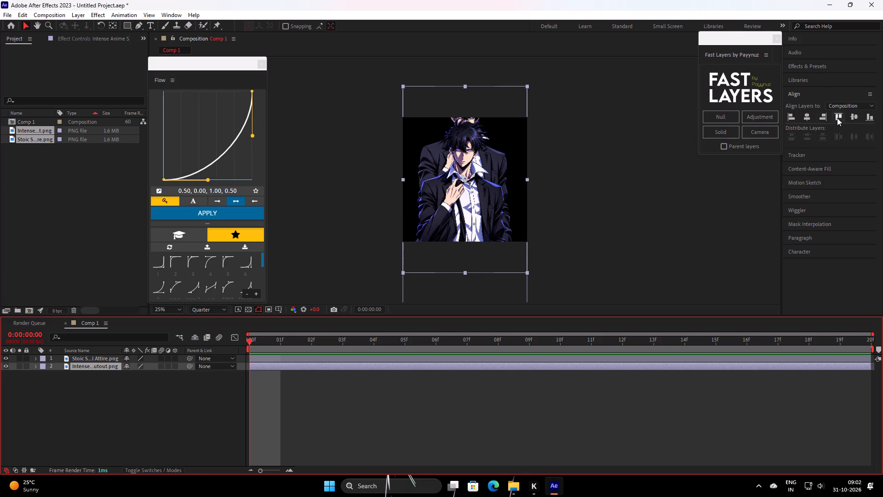
pyautogui.click(837, 118)
# Set the composition preview resolution to Full.
pyautogui.scroll(1, 523, 240)
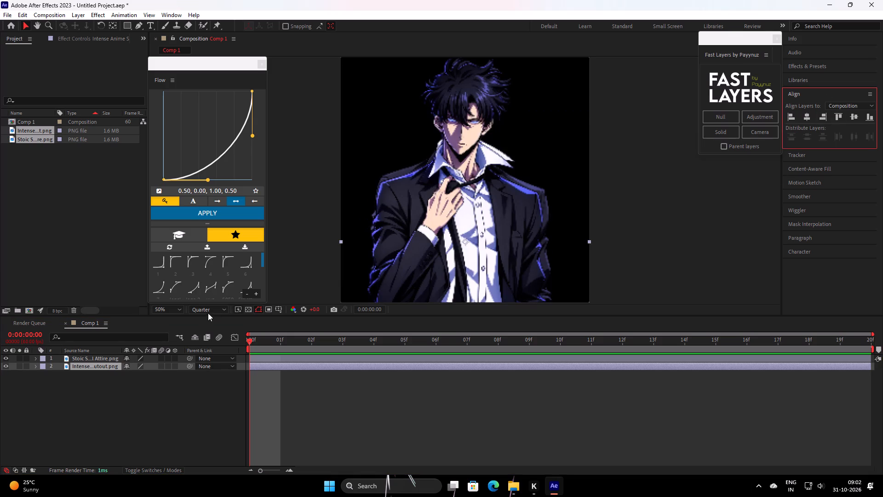
pyautogui.click(209, 309)
pyautogui.click(208, 332)
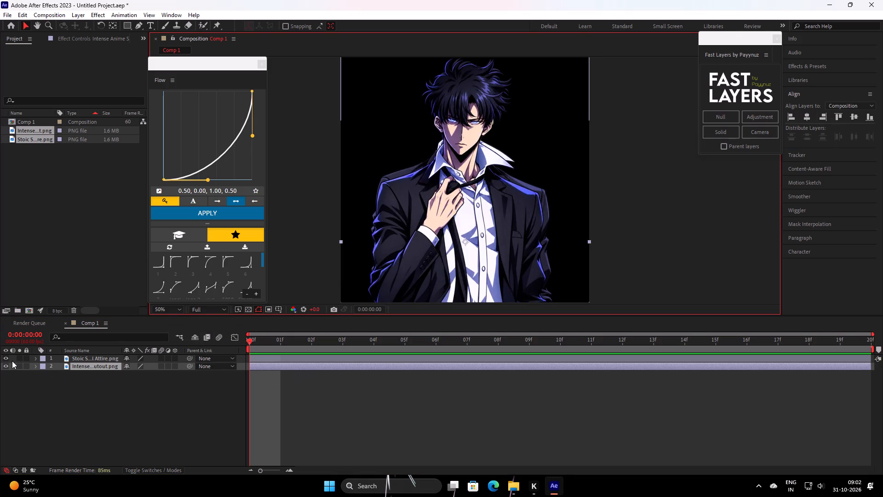
# Compare the two Jinwoo renders by toggling the visibility of the Stoic Shadow Monarch layer.
pyautogui.click(6, 359)
pyautogui.tripleClick(6, 359)
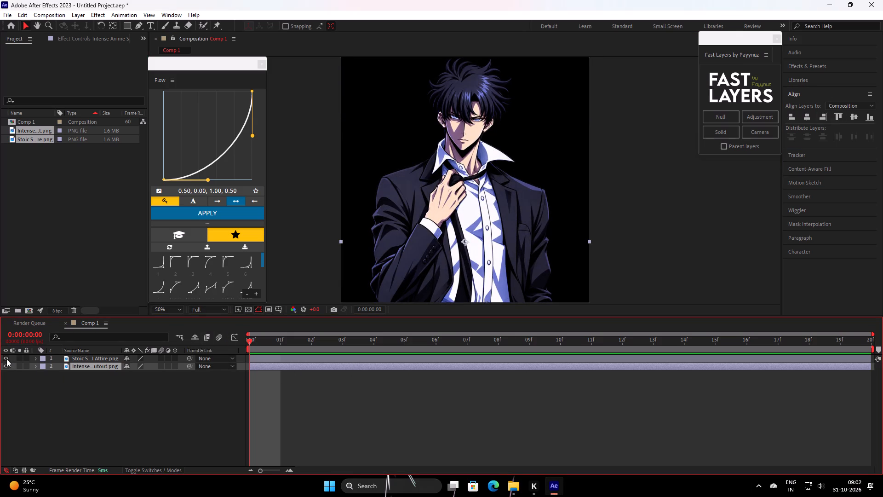
pyautogui.click(6, 359)
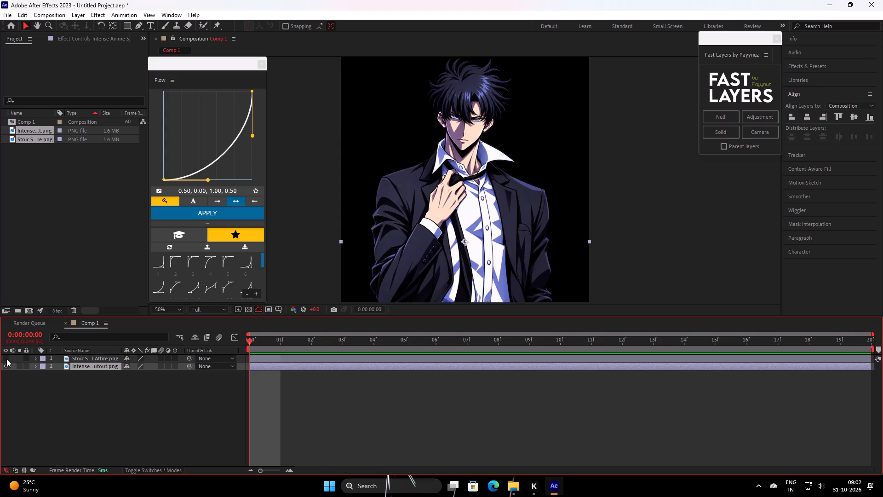
pyautogui.click(6, 359)
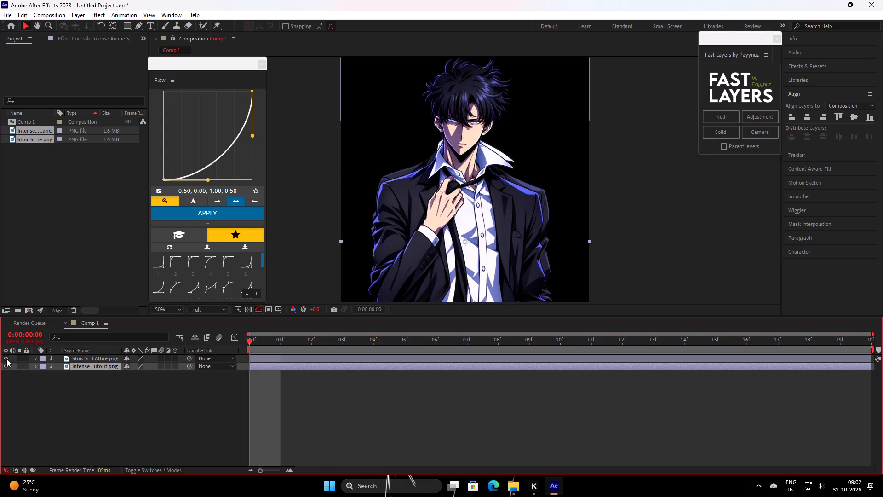
pyautogui.click(6, 359)
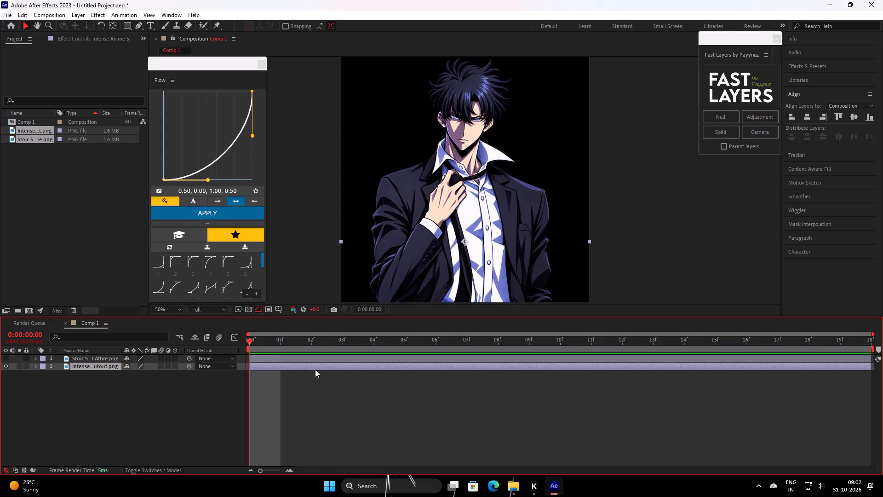
# Delete the Stoic Shadow Monarch layer from Comp 1, keeping the Intense Anime Suit Character Cutout layer.
pyautogui.click(296, 361)
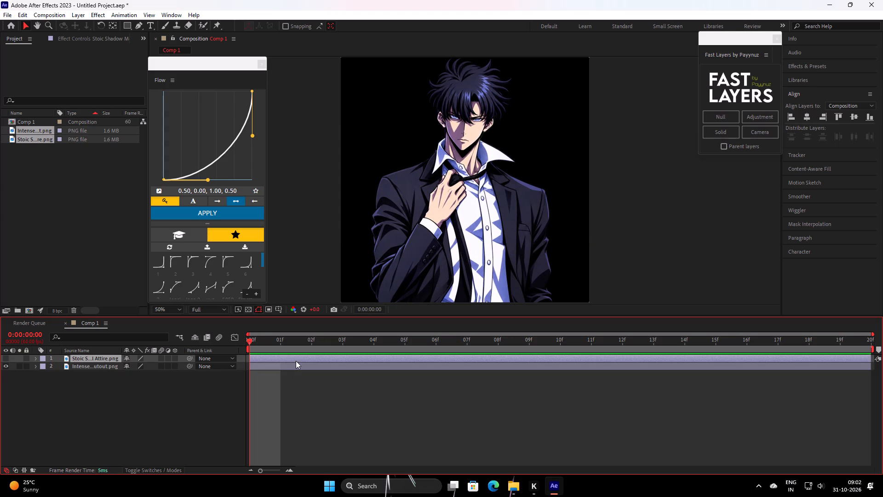
pyautogui.press('BackSpace')
pyautogui.scroll(-1, 471, 261)
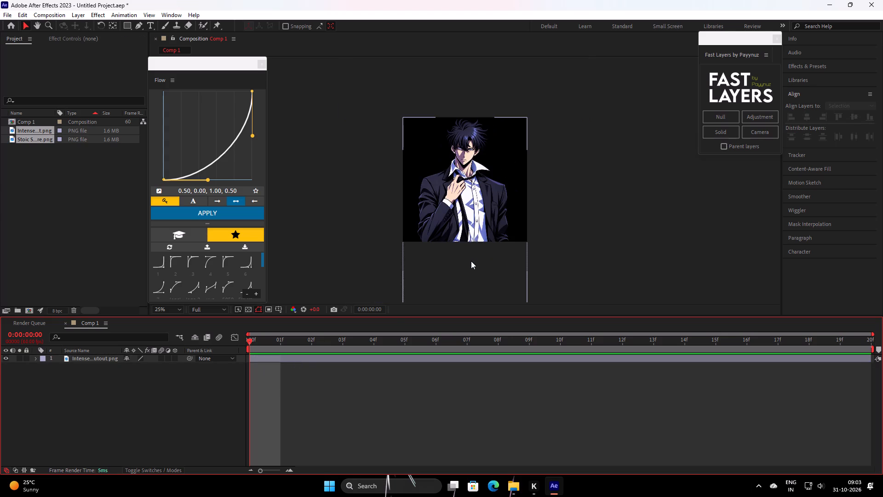
pyautogui.scroll(1, 471, 261)
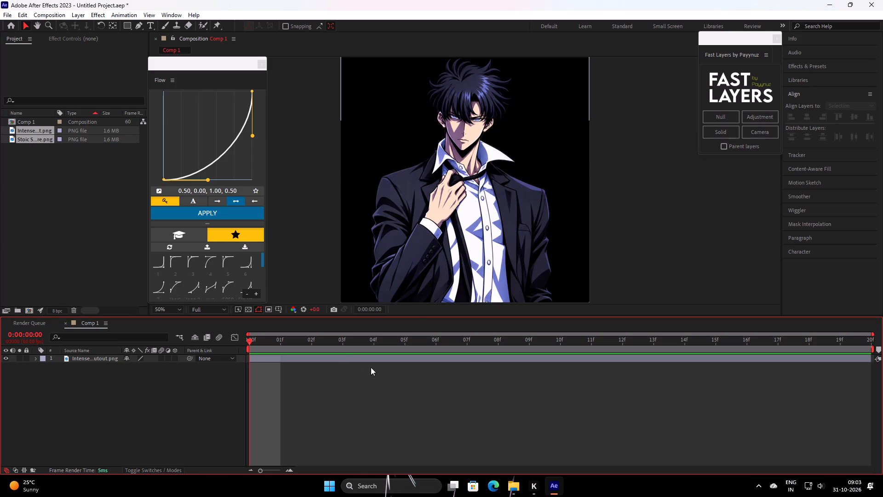
# Switch to File Explorer and open the Jinwoo folder inside Pictures > PFP MASOCTS.
pyautogui.click(510, 484)
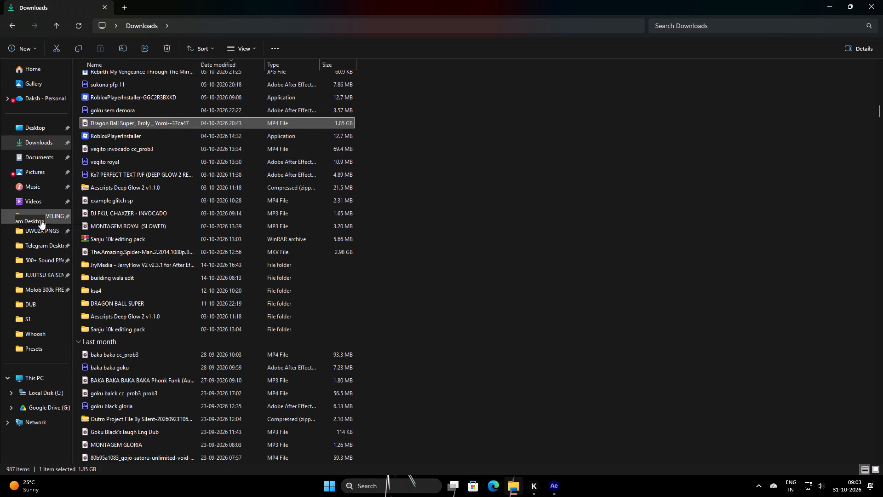
pyautogui.click(47, 177)
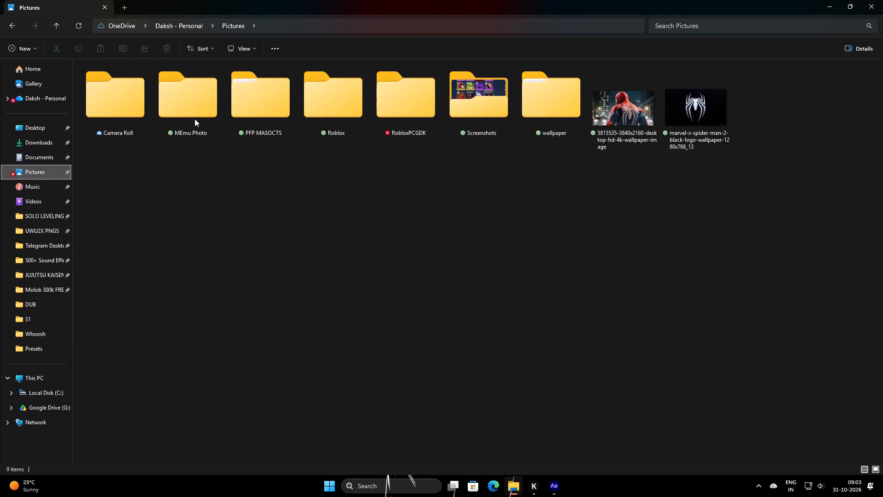
pyautogui.doubleClick(246, 117)
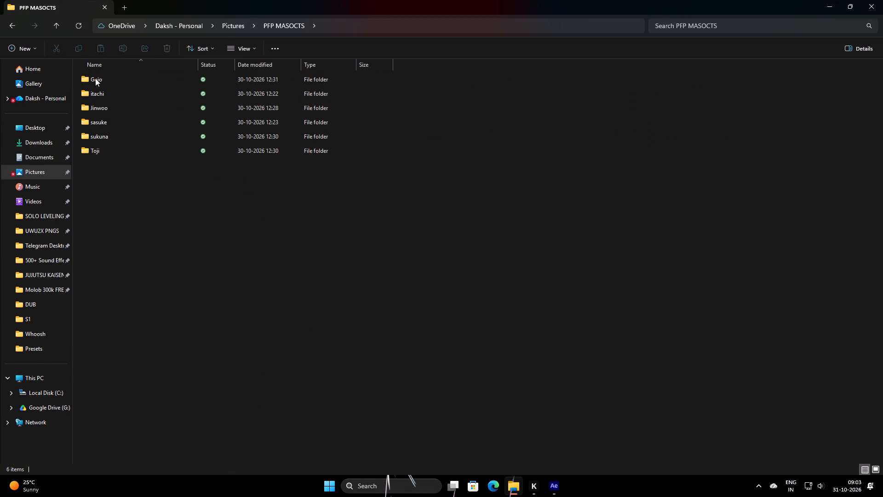
pyautogui.doubleClick(100, 105)
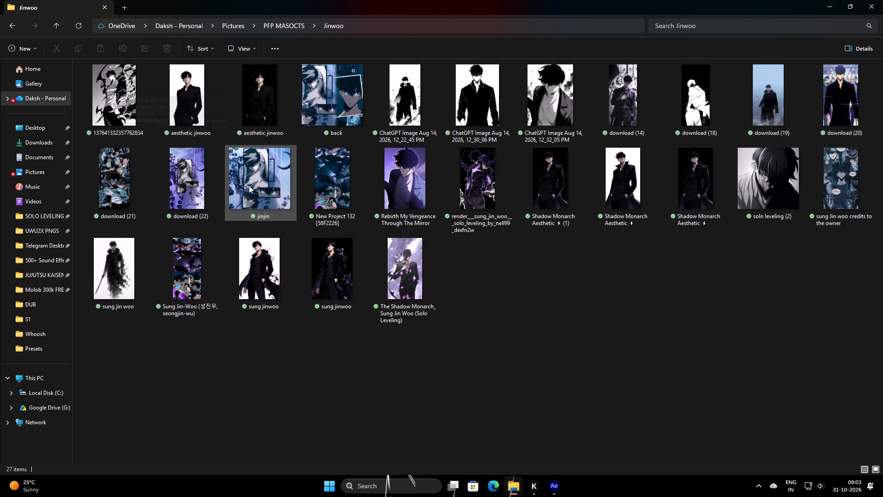
# Import back, download (21), New Project 132, the two Sung Jin-Woo collages and The Shadow Monarch image into the After Effects project.
pyautogui.keyDown('ctrl'); pyautogui.click(141, 198); pyautogui.keyUp('ctrl')
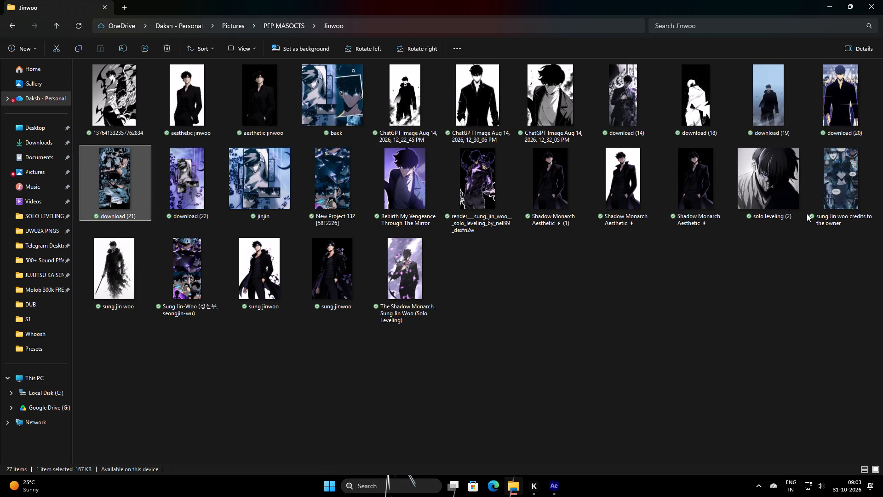
pyautogui.keyDown('ctrl'); pyautogui.click(850, 191); pyautogui.keyUp('ctrl')
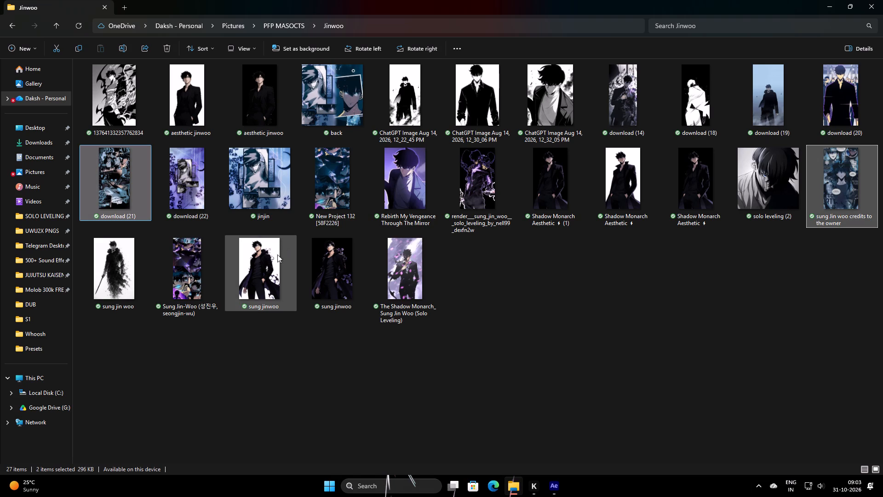
pyautogui.keyDown('ctrl'); pyautogui.click(314, 204); pyautogui.keyUp('ctrl')
pyautogui.keyDown('ctrl'); pyautogui.click(199, 273); pyautogui.keyUp('ctrl')
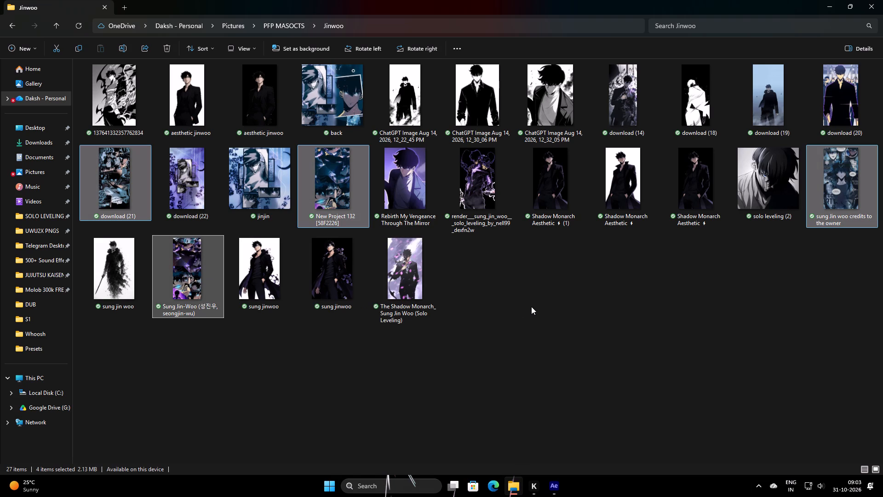
pyautogui.keyDown('ctrl'); pyautogui.click(334, 93); pyautogui.keyUp('ctrl')
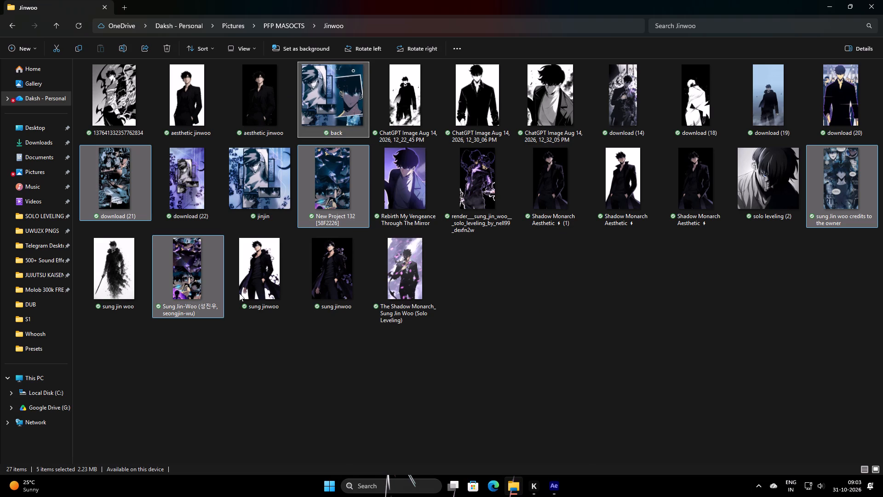
pyautogui.keyDown('ctrl'); pyautogui.click(438, 293); pyautogui.keyUp('ctrl')
pyautogui.moveTo(407, 282); pyautogui.dragTo(504, 319)
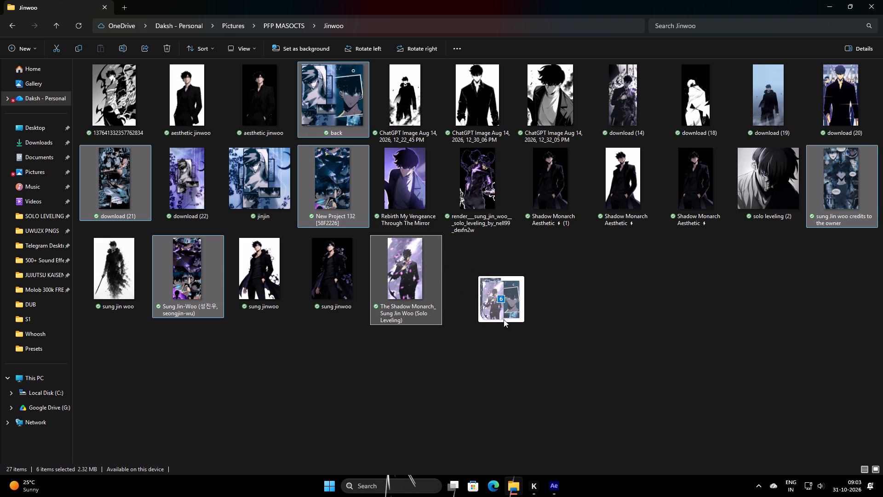
pyautogui.moveTo(504, 319); pyautogui.dragTo(553, 485)
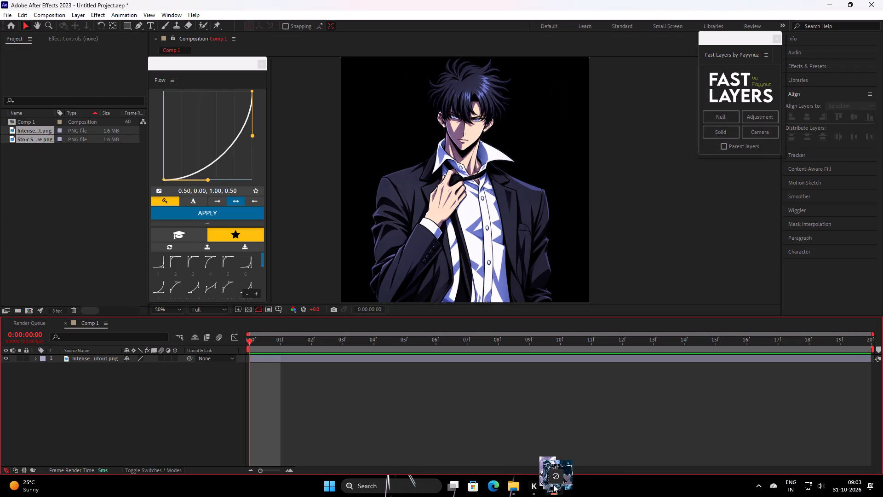
pyautogui.moveTo(553, 485); pyautogui.dragTo(110, 274)
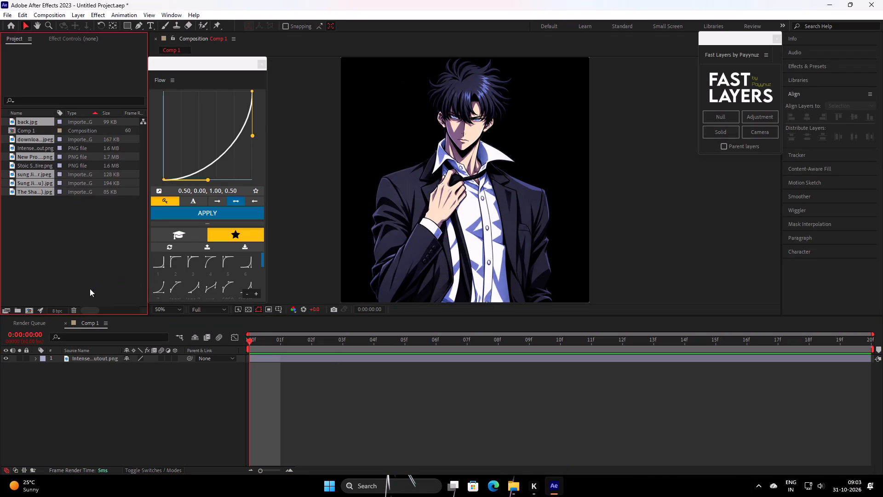
# Create a project folder named bg.
pyautogui.click(20, 311)
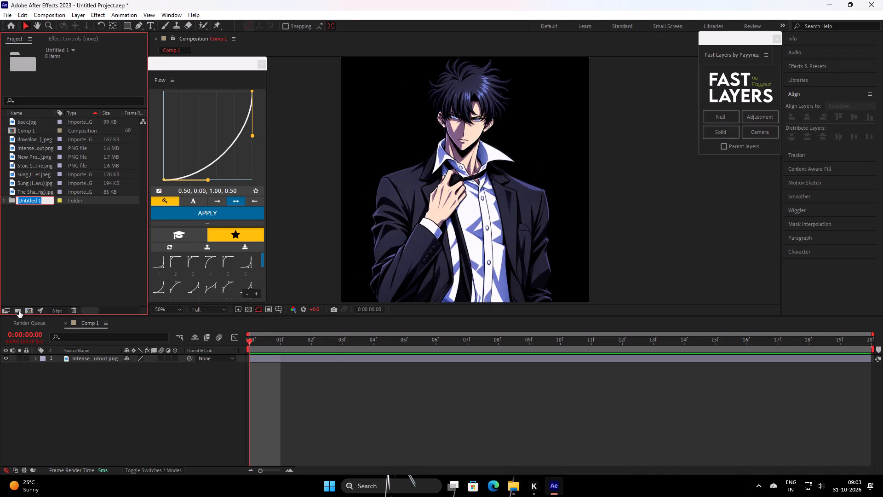
pyautogui.press('b')
pyautogui.press('g')
pyautogui.press('Return')
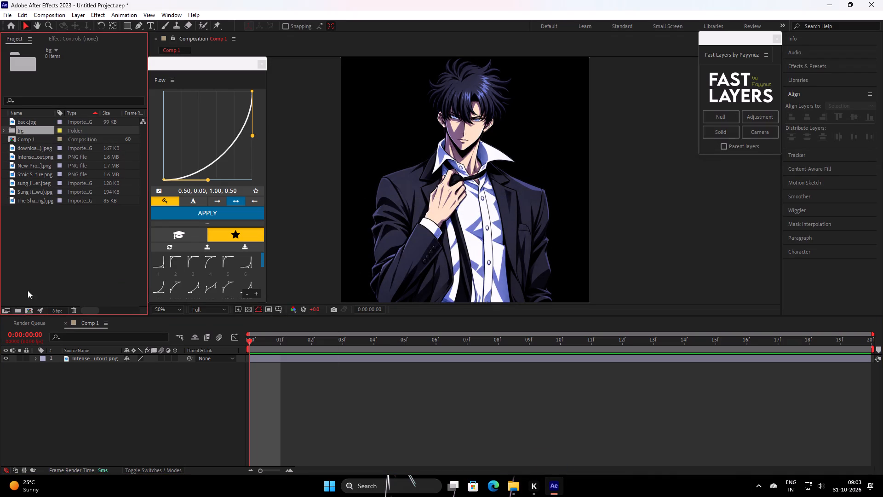
# Move the download, New Project 132, two Sung Jin-Woo and The Shadow Monarch images into the bg folder.
pyautogui.click(22, 201)
pyautogui.click(36, 196)
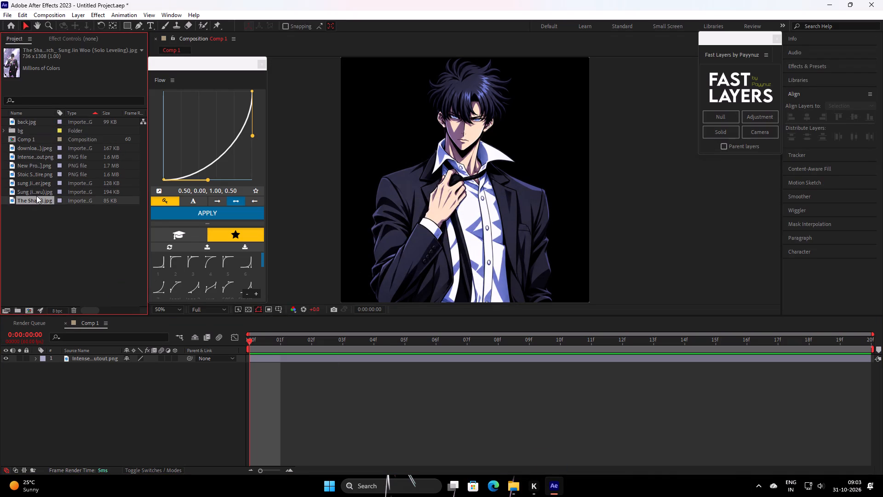
pyautogui.click(40, 192)
pyautogui.click(42, 186)
pyautogui.click(43, 176)
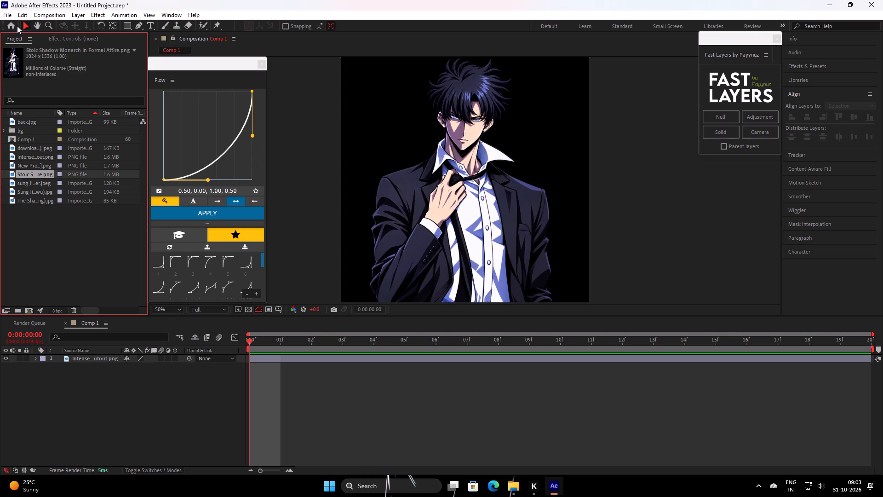
pyautogui.click(39, 166)
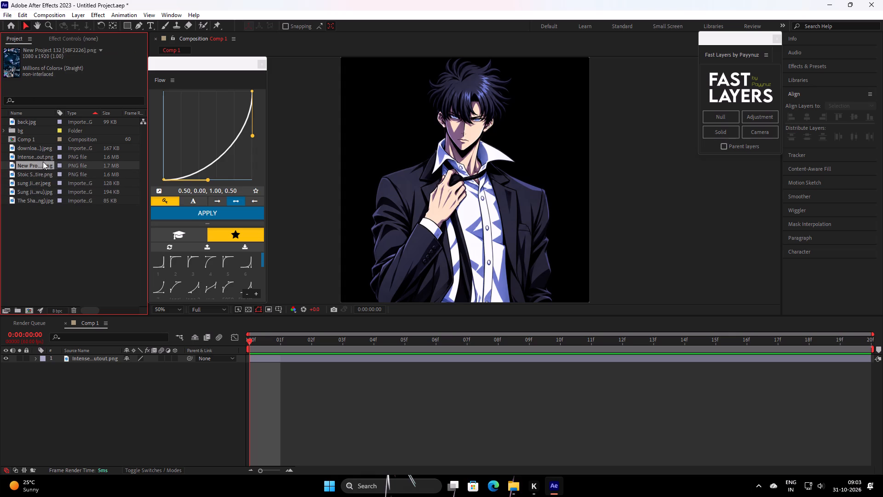
pyautogui.click(43, 162)
pyautogui.click(45, 159)
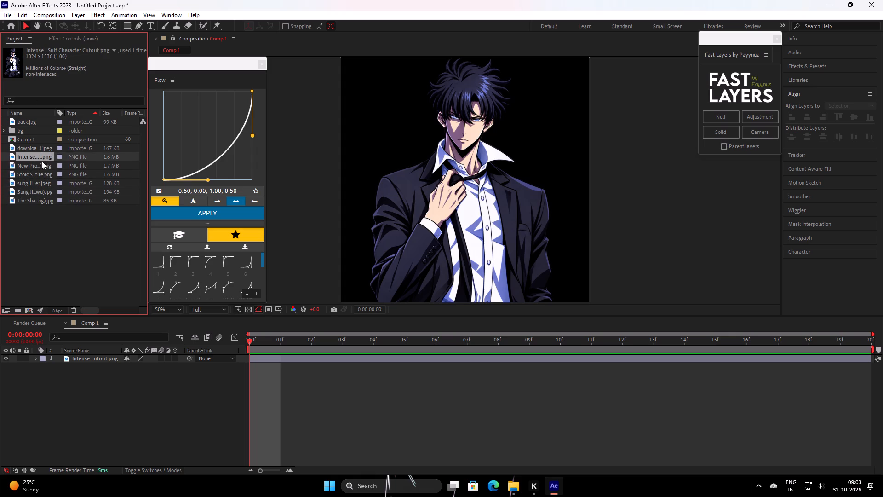
pyautogui.keyDown('ctrl'); pyautogui.click(41, 182); pyautogui.keyUp('ctrl')
pyautogui.keyDown('ctrl'); pyautogui.click(45, 167); pyautogui.keyUp('ctrl')
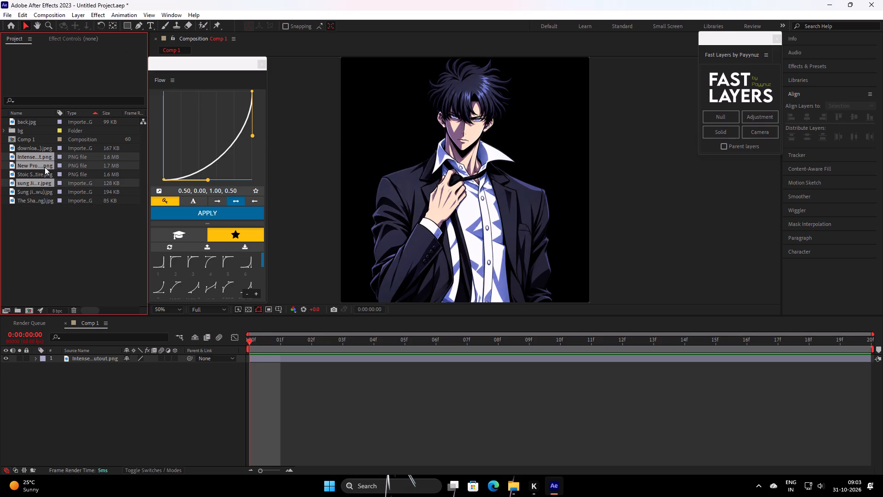
pyautogui.keyDown('ctrl'); pyautogui.click(37, 156); pyautogui.keyUp('ctrl')
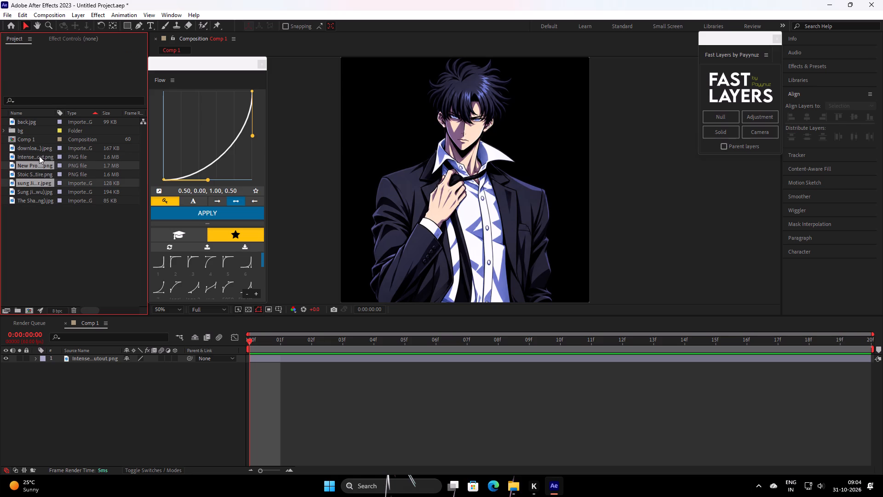
pyautogui.keyDown('ctrl'); pyautogui.click(40, 150); pyautogui.keyUp('ctrl')
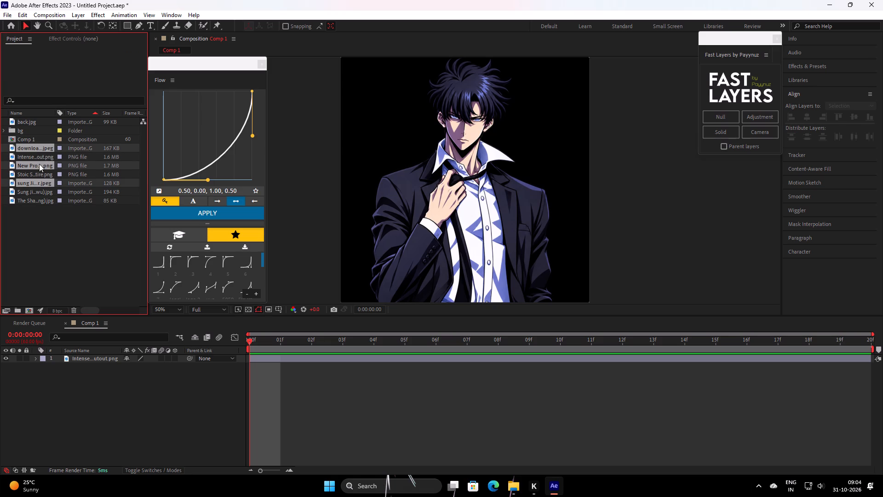
pyautogui.keyDown('ctrl'); pyautogui.click(43, 196); pyautogui.keyUp('ctrl')
pyautogui.keyDown('ctrl'); pyautogui.click(42, 193); pyautogui.keyUp('ctrl')
pyautogui.moveTo(39, 189); pyautogui.dragTo(40, 193)
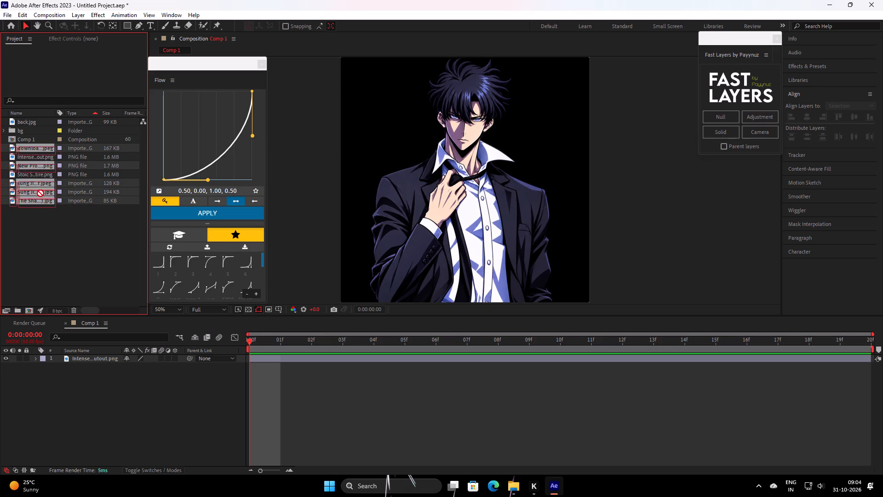
pyautogui.moveTo(40, 193); pyautogui.dragTo(50, 133)
pyautogui.click(66, 187)
pyautogui.click(36, 148)
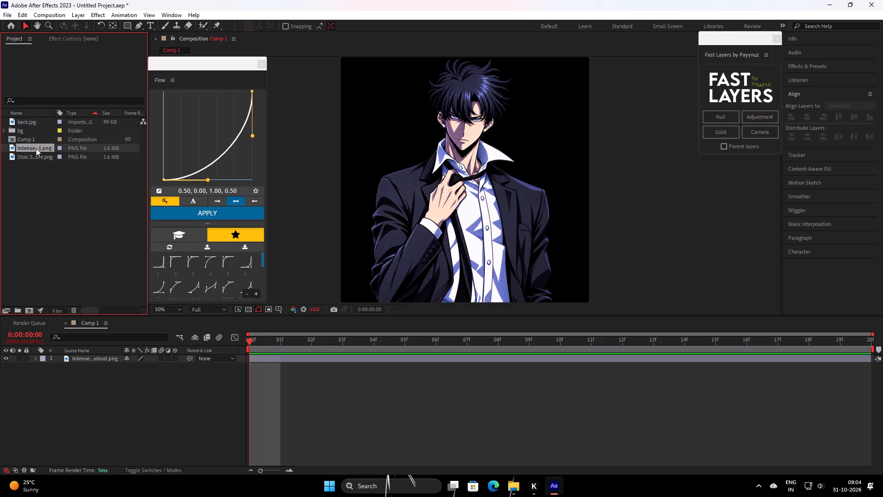
pyautogui.click(36, 157)
# Add the five images from the bg folder to Comp 1 beneath the Intense Anime Suit Character Cutout layer.
pyautogui.click(4, 129)
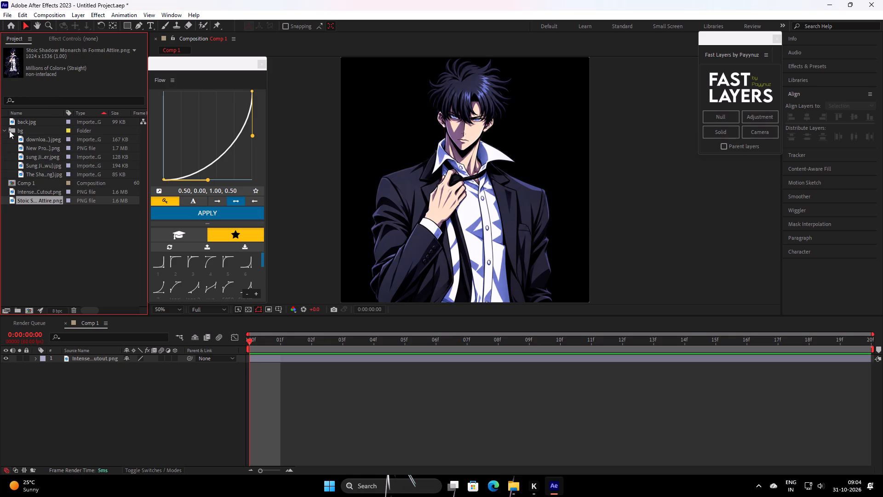
pyautogui.click(61, 226)
pyautogui.click(46, 173)
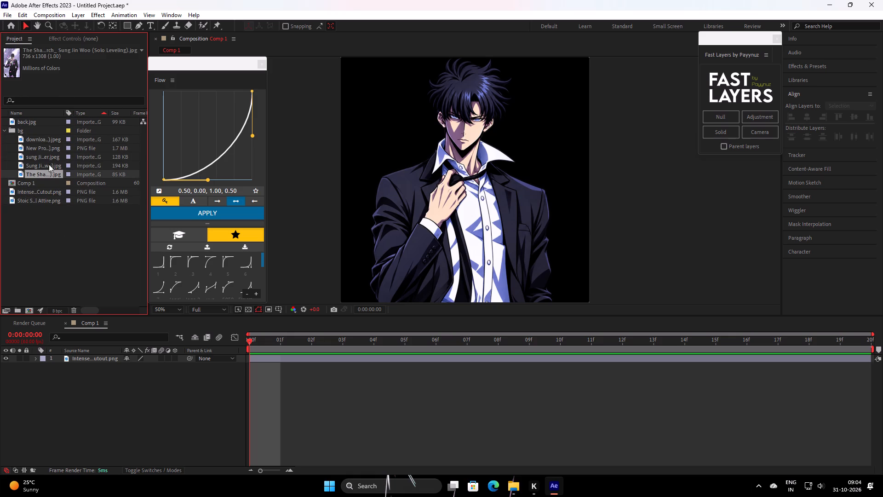
pyautogui.keyDown('ctrl'); pyautogui.click(49, 164); pyautogui.keyUp('ctrl')
pyautogui.keyDown('ctrl'); pyautogui.keyDown('shift'); pyautogui.click(50, 154); pyautogui.keyUp('shift'); pyautogui.keyUp('ctrl')
pyautogui.keyDown('ctrl'); pyautogui.keyDown('shift'); pyautogui.click(48, 146); pyautogui.keyUp('shift'); pyautogui.keyUp('ctrl')
pyautogui.keyDown('ctrl'); pyautogui.keyDown('shift'); pyautogui.click(52, 140); pyautogui.keyUp('shift'); pyautogui.keyUp('ctrl')
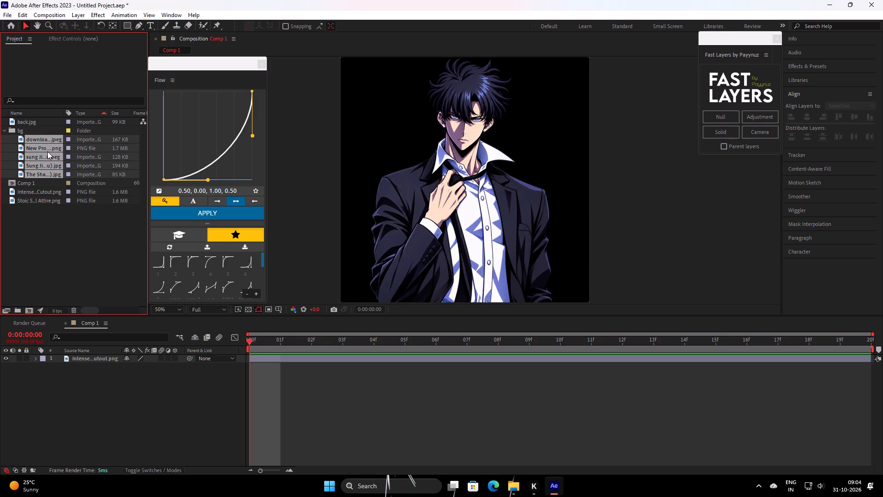
pyautogui.moveTo(47, 151); pyautogui.dragTo(255, 378)
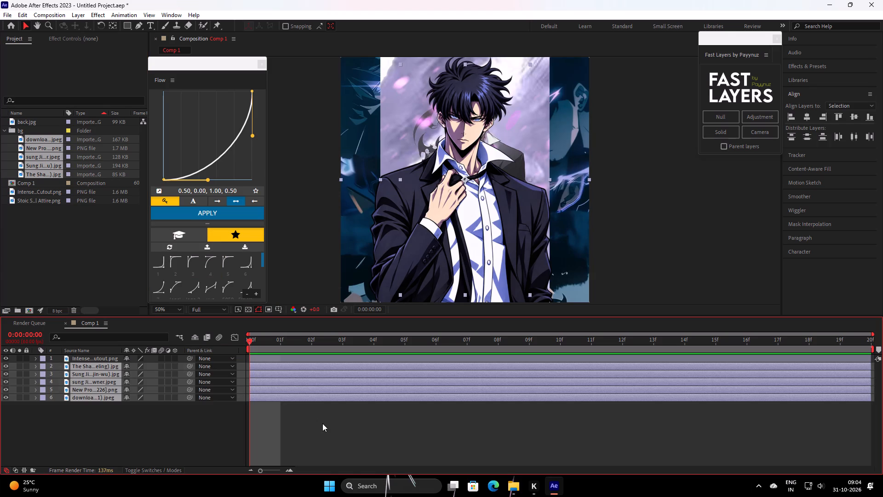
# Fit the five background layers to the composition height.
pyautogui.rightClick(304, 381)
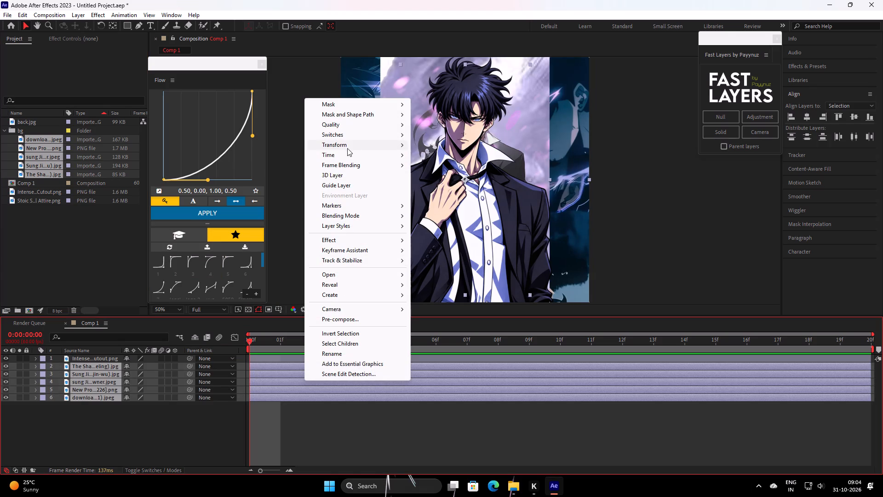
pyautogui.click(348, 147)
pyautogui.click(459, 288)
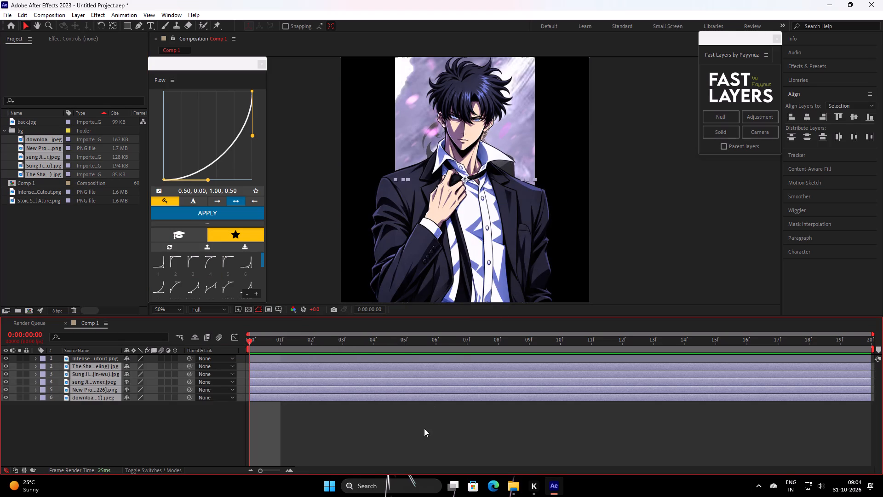
# Fit the five background layers to the composition width and deselect them.
pyautogui.rightClick(358, 386)
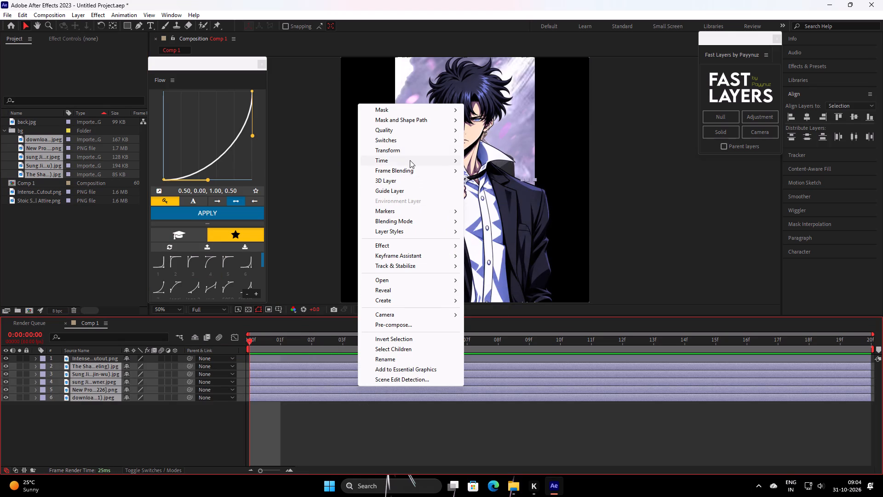
pyautogui.click(410, 155)
pyautogui.click(516, 287)
pyautogui.click(460, 425)
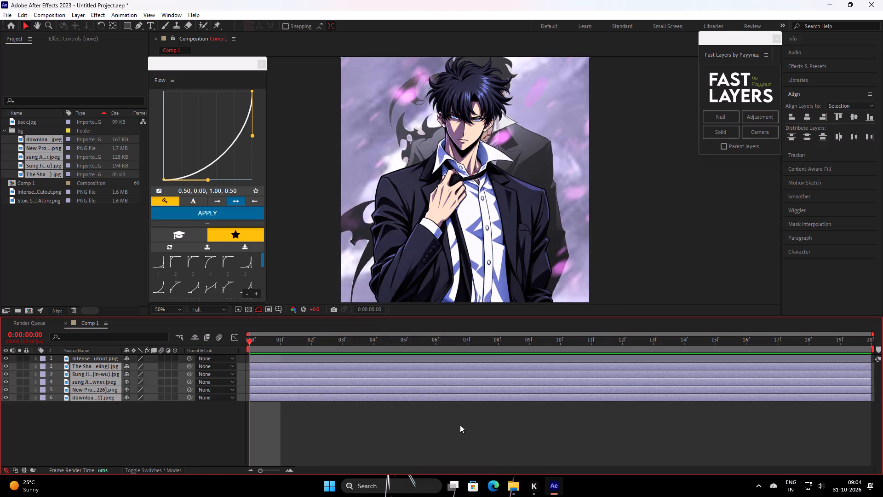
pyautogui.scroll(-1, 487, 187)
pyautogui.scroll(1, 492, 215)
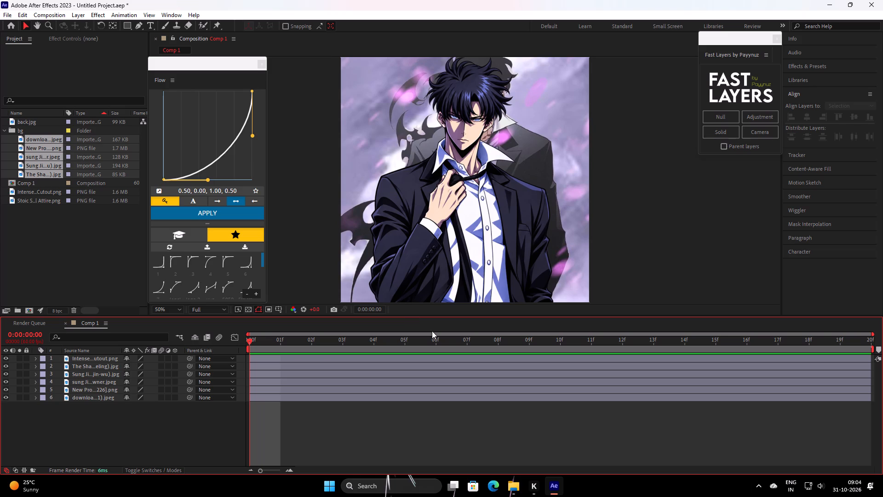
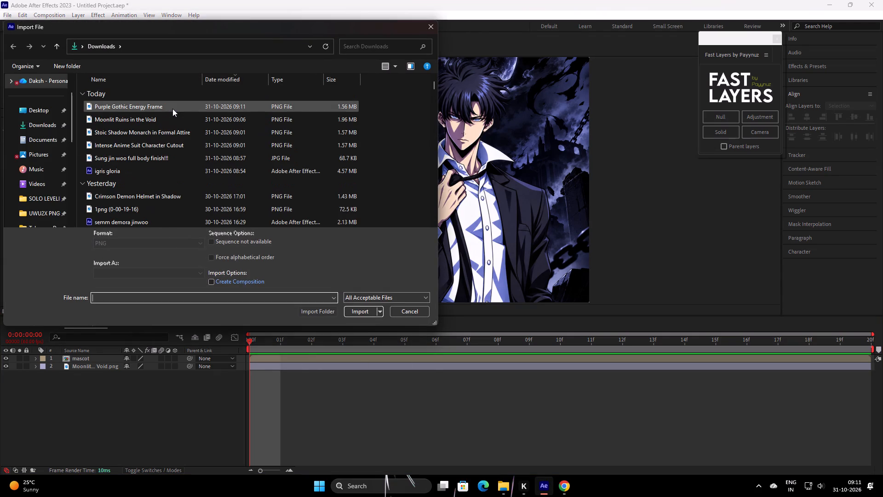
pyautogui.click(363, 300)
pyautogui.click(361, 303)
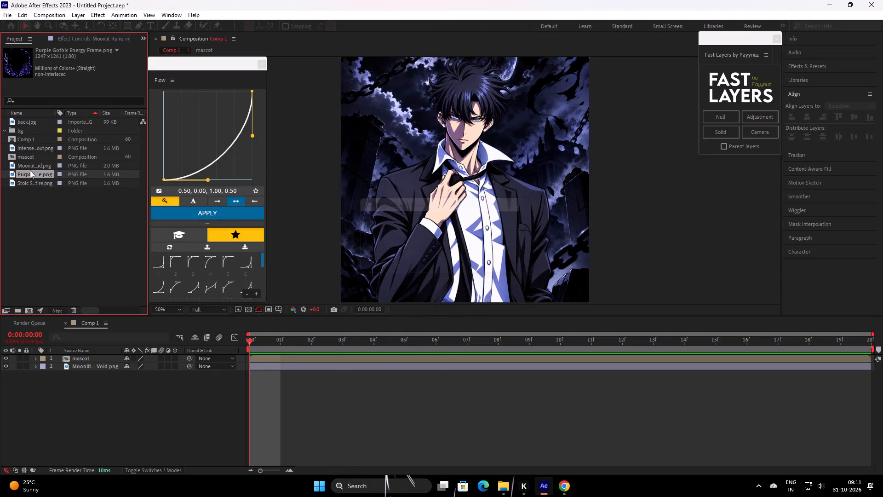
pyautogui.moveTo(34, 174); pyautogui.dragTo(236, 355)
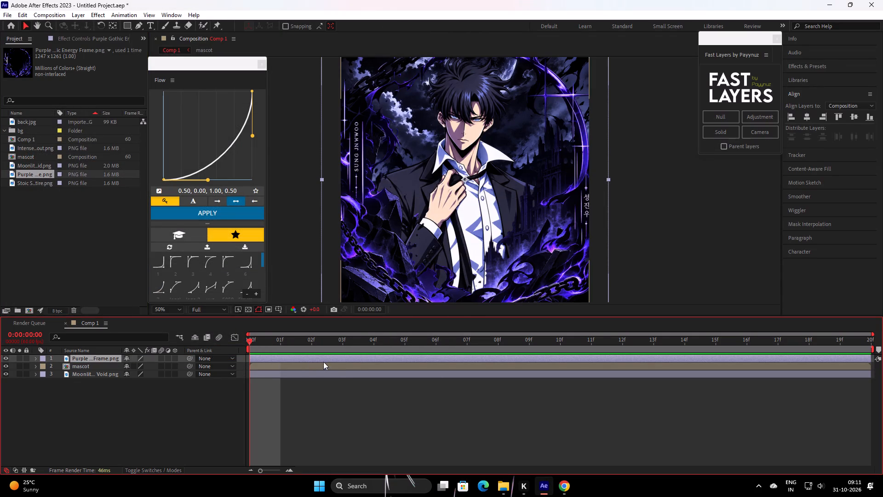
# Fit the Purple Gothic Energy Frame layer to the composition height.
pyautogui.rightClick(309, 360)
pyautogui.click(333, 125)
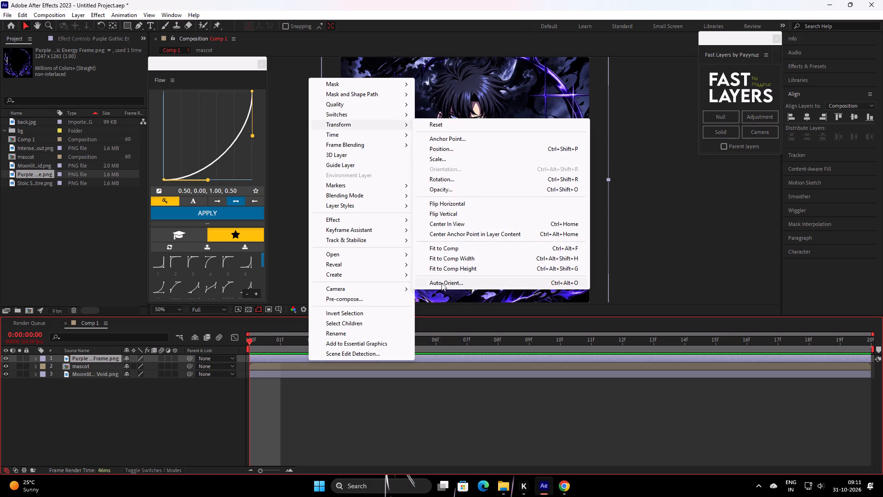
pyautogui.click(451, 268)
pyautogui.click(420, 380)
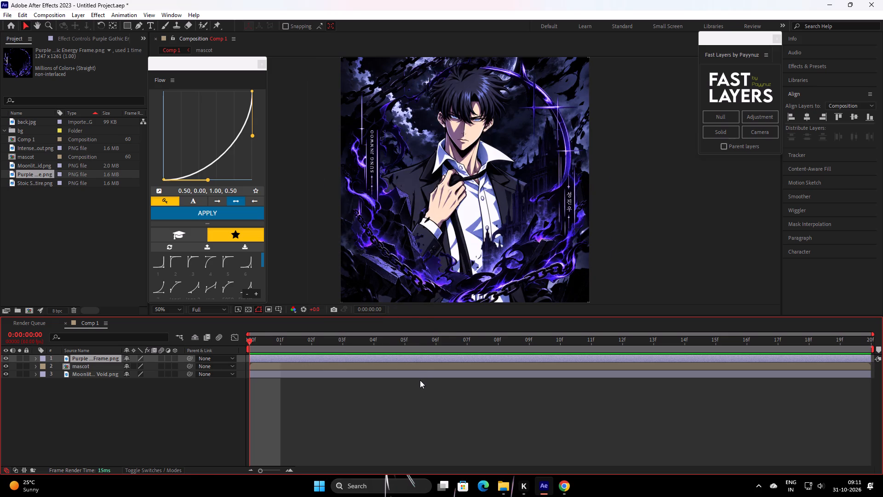
# Search the effects for "dee", apply Deep Glow 2 to the Purple Gothic Energy Frame layer and deselect it.
pyautogui.click(318, 357)
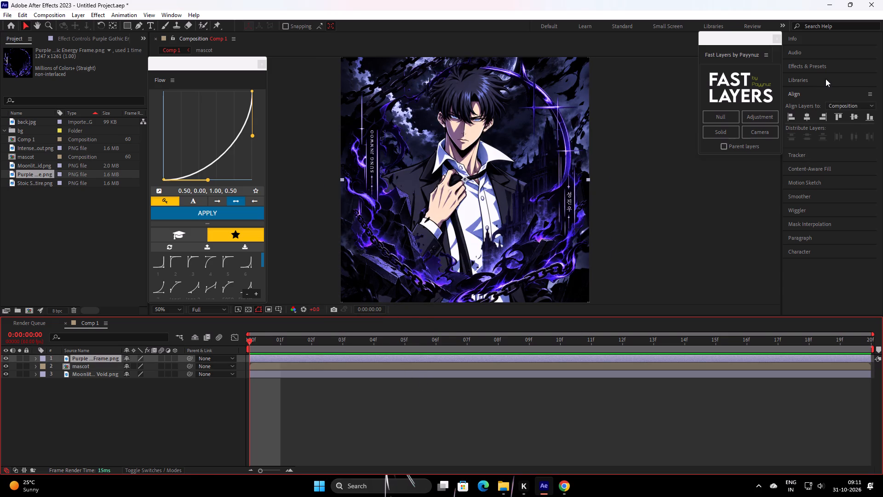
pyautogui.click(826, 72)
pyautogui.click(870, 81)
pyautogui.click(862, 80)
pyautogui.press('d')
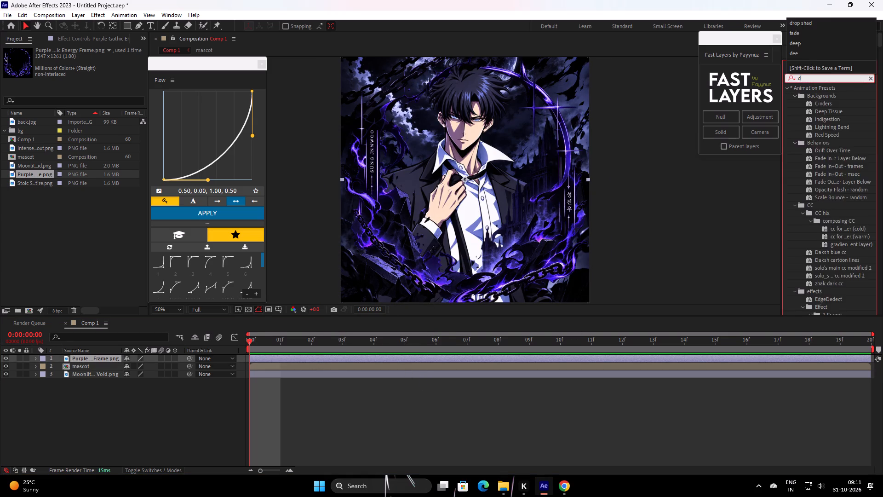
pyautogui.write('ee')
pyautogui.doubleClick(823, 127)
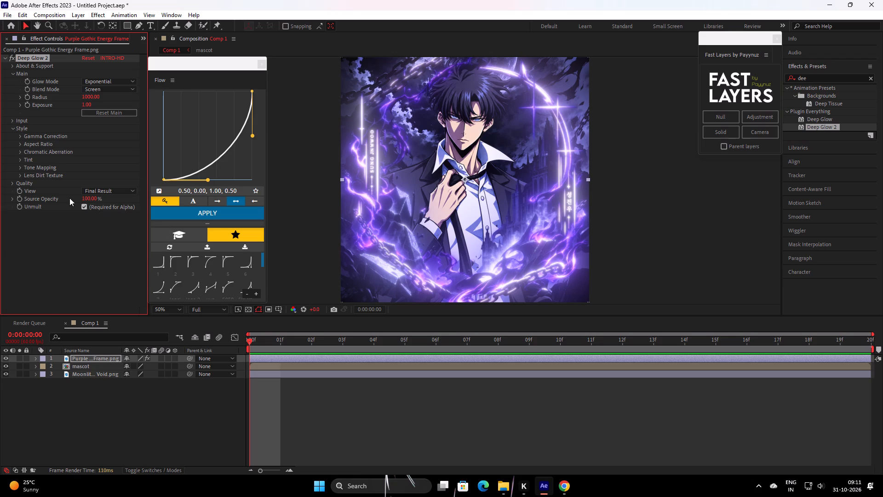
pyautogui.click(523, 418)
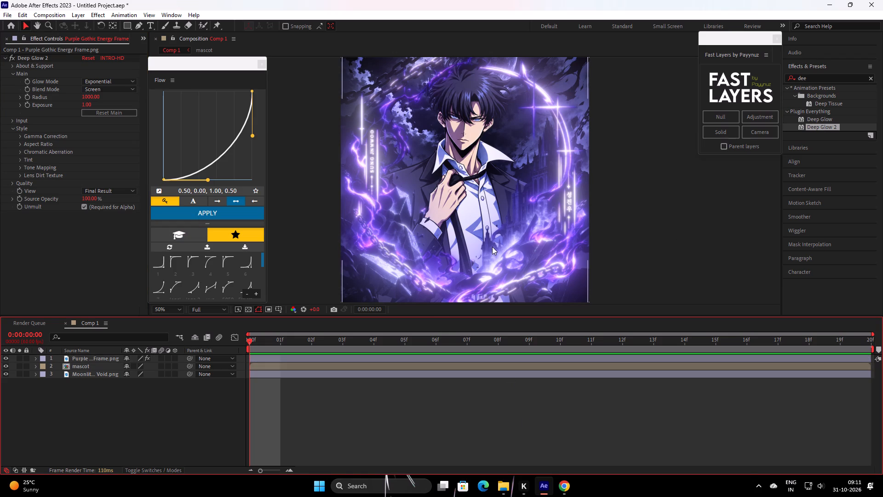
pyautogui.scroll(1, 522, 239)
pyautogui.scroll(-1, 483, 226)
pyautogui.click(372, 396)
# Duplicate the mascot layer three times in Comp 1.
pyautogui.click(292, 366)
pyautogui.hotkey('ctrl', 'd')
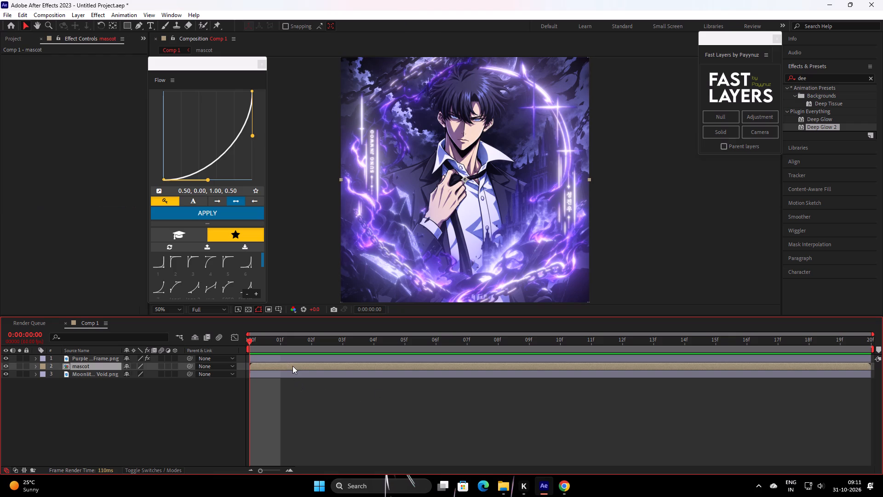
pyautogui.hotkey('ctrl', 's')
pyautogui.hotkey('ctrl', 'd')
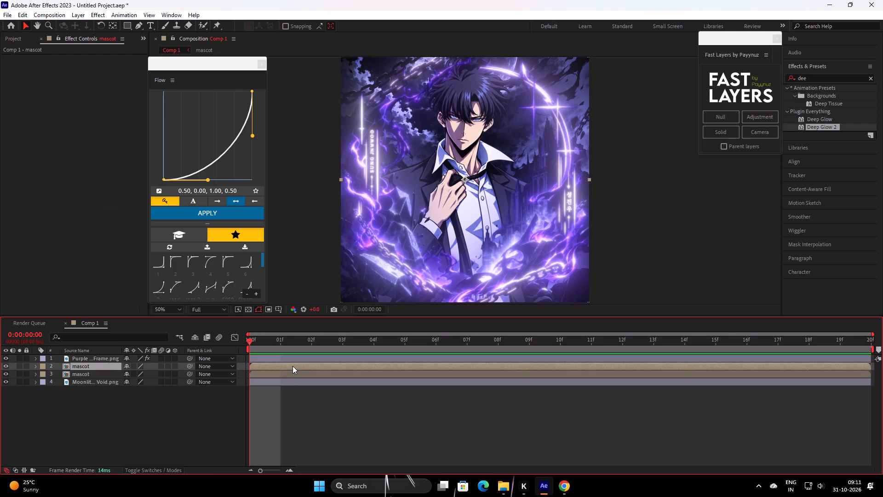
pyautogui.click(433, 23)
pyautogui.hotkey('ctrl', 'd')
pyautogui.hotkey('ctrl', 'd')
# Apply Deep Glow 2 to the bottommost mascot layer, directly above the Moonlit Ruins layer.
pyautogui.click(350, 389)
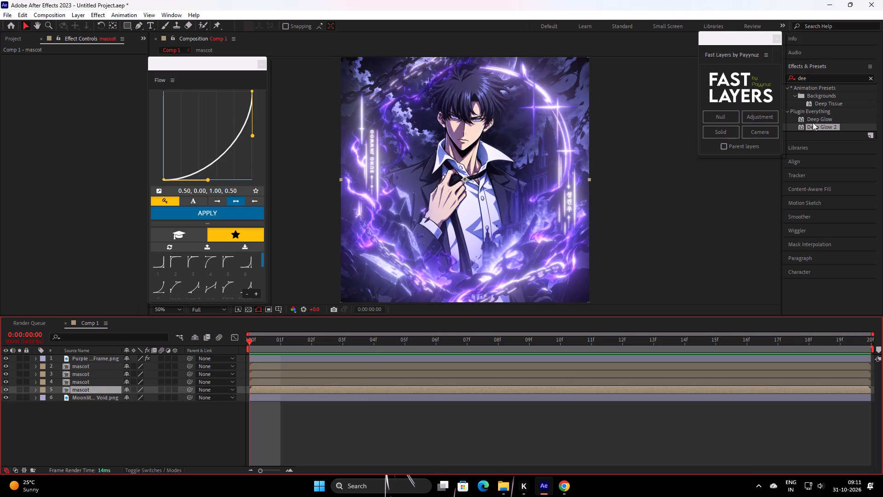
pyautogui.doubleClick(814, 126)
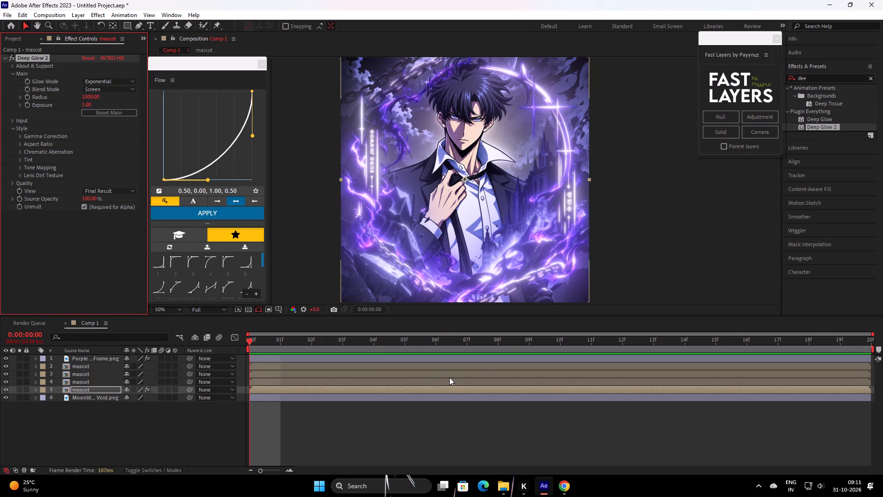
# Apply the recent animation preset containing Turbulent Displace, Tritone and Deep Glow to the mascot copy on layer 4.
pyautogui.click(386, 381)
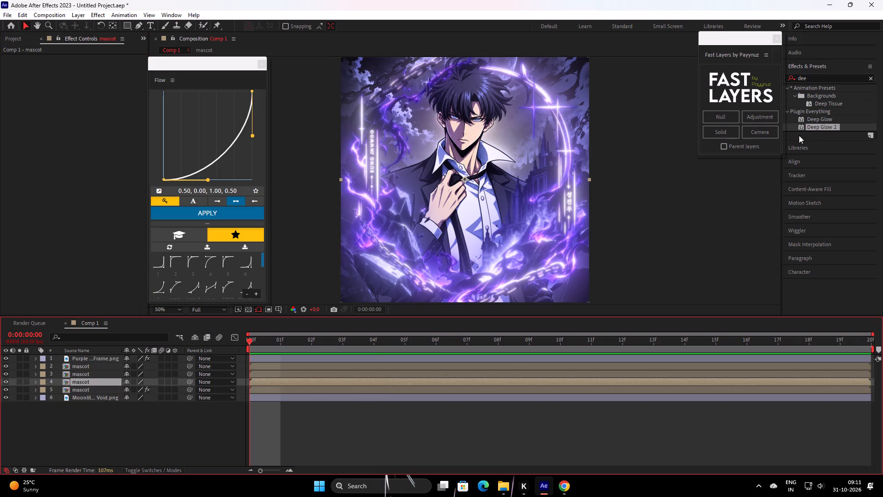
pyautogui.click(872, 78)
pyautogui.click(859, 77)
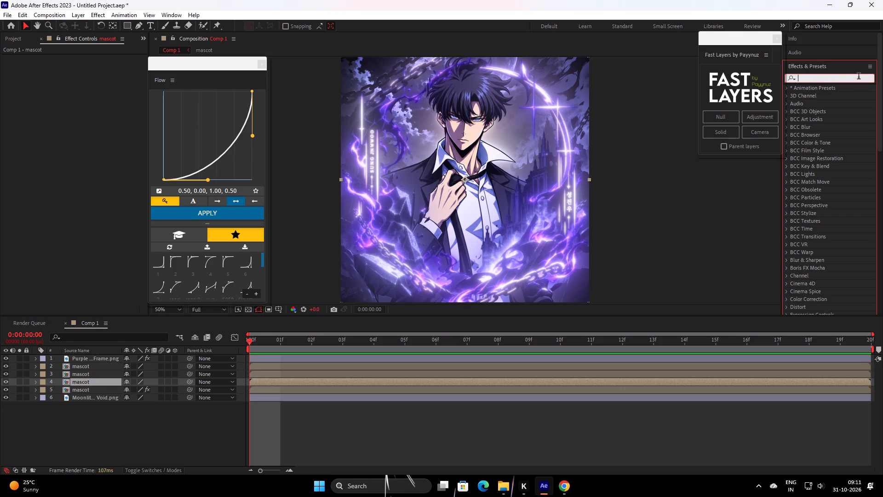
pyautogui.click(127, 13)
pyautogui.click(331, 424)
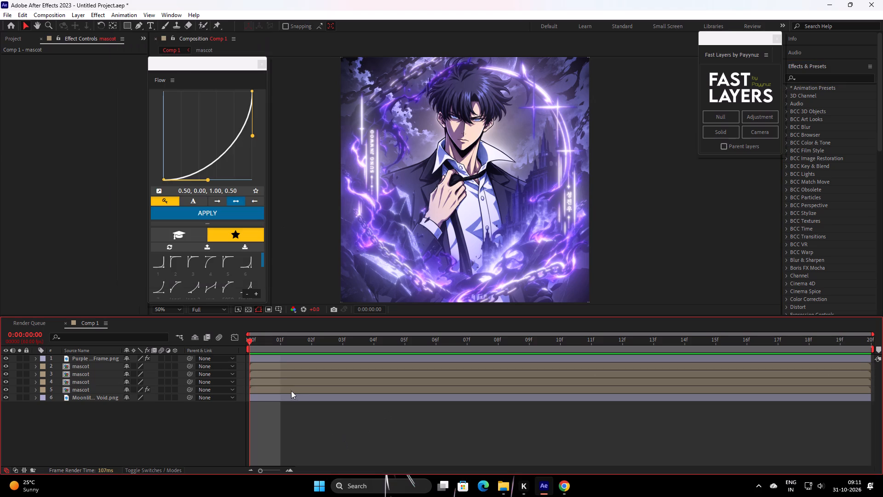
pyautogui.click(290, 381)
pyautogui.click(125, 14)
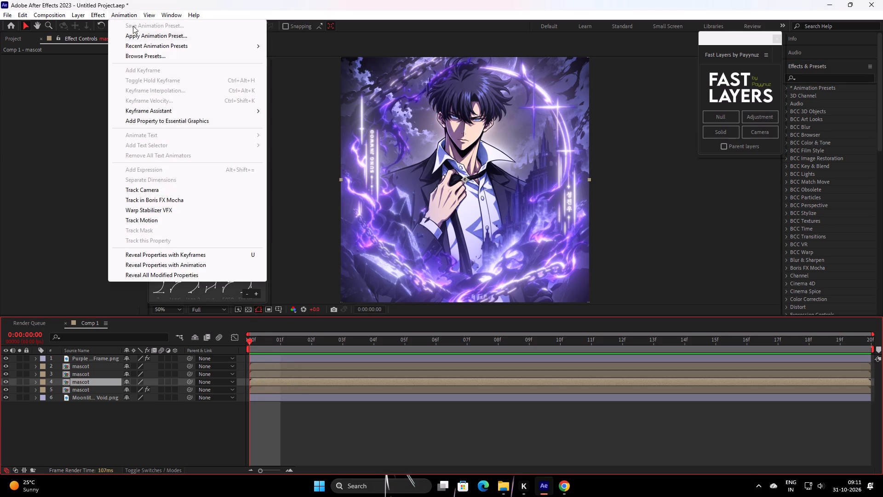
pyautogui.click(139, 45)
pyautogui.click(304, 46)
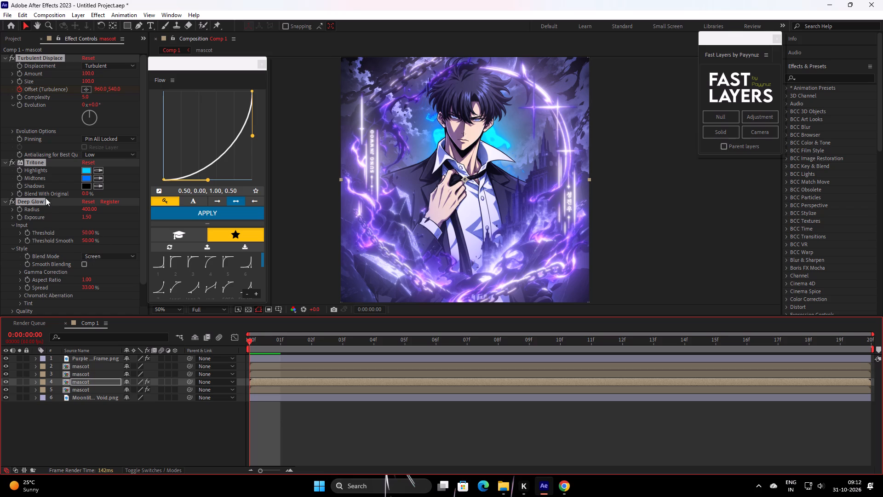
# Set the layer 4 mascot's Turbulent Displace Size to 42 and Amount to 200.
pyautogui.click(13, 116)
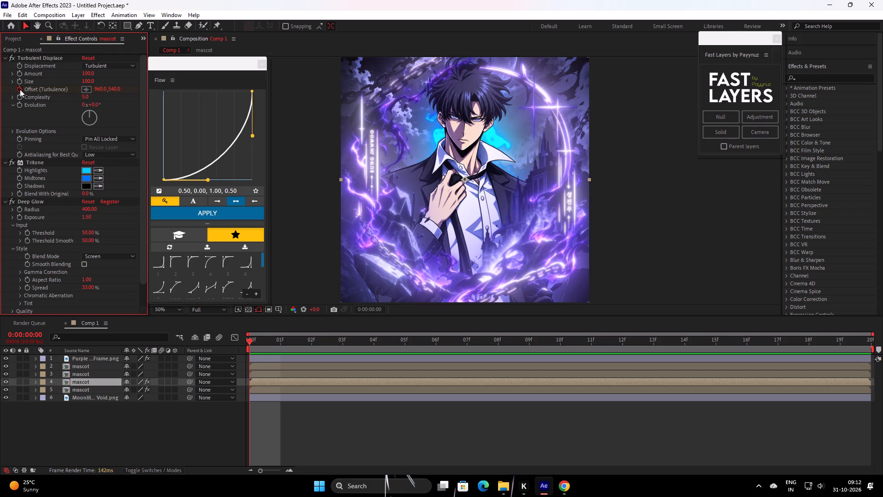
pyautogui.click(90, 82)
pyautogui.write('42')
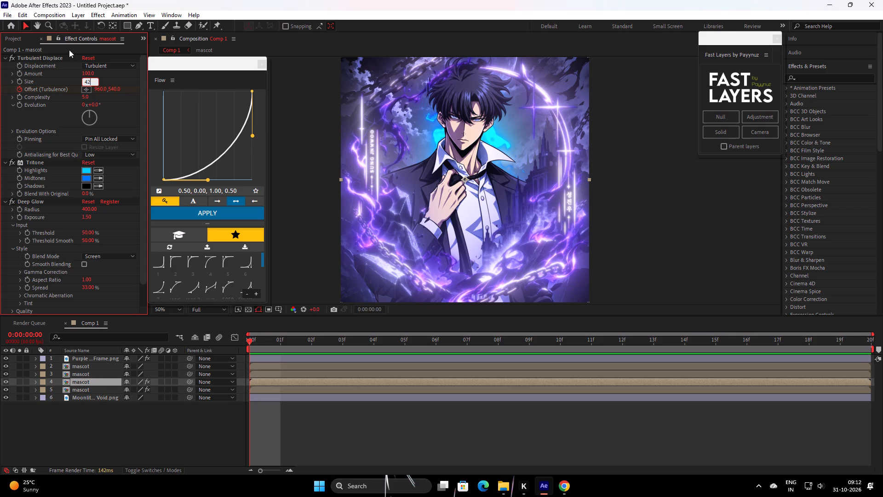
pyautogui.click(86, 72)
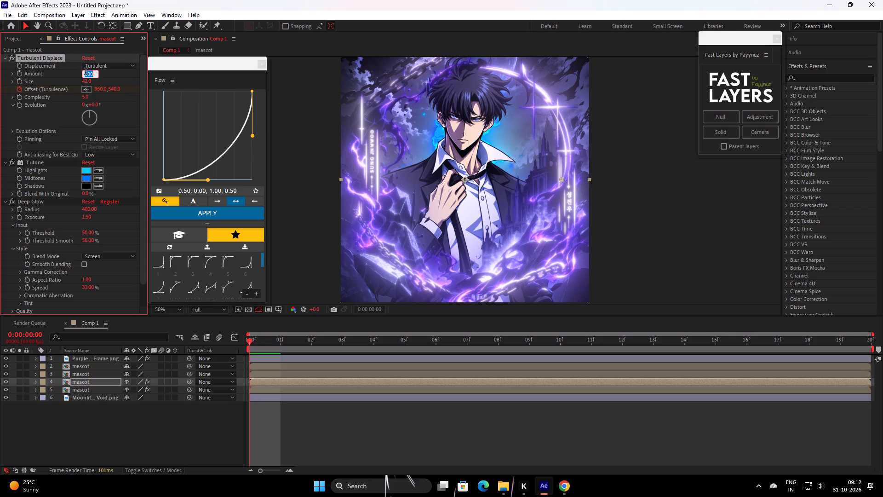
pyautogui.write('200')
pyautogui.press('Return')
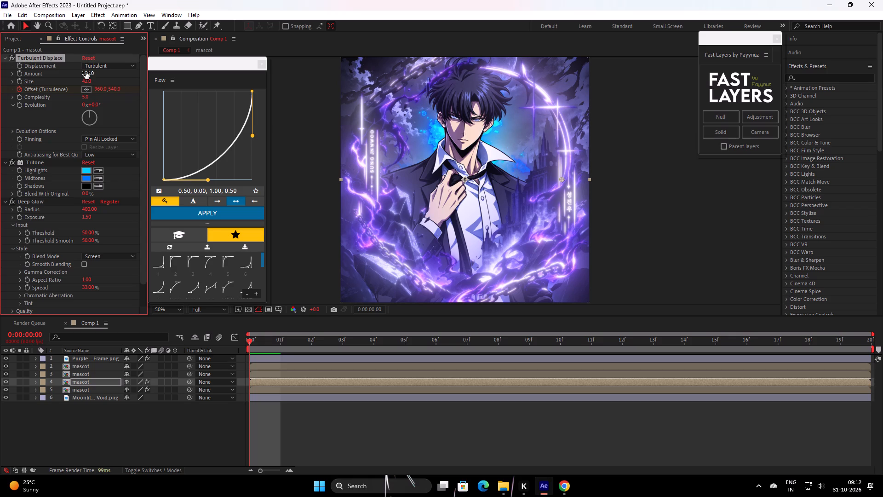
# Reduce the Turbulent Displace Size on the layer 4 mascot, settling on 15.
pyautogui.moveTo(86, 84); pyautogui.dragTo(82, 84)
pyautogui.moveTo(82, 84); pyautogui.dragTo(71, 88)
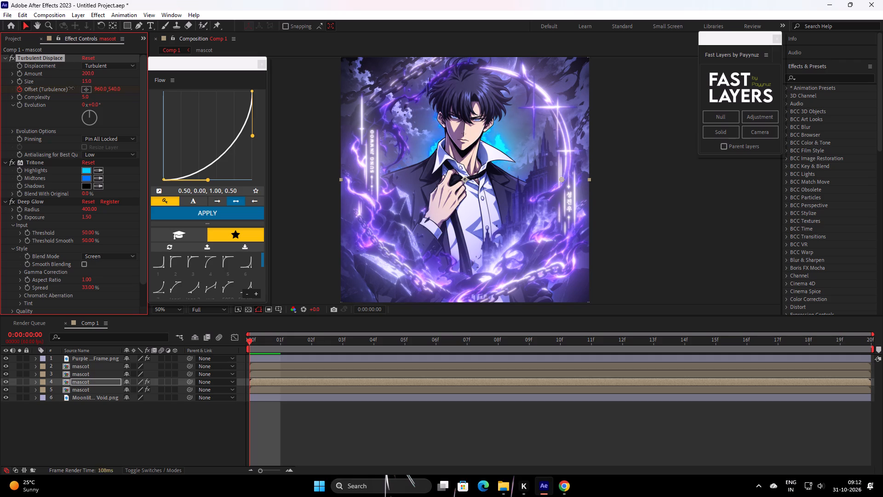
pyautogui.moveTo(71, 88); pyautogui.dragTo(70, 88)
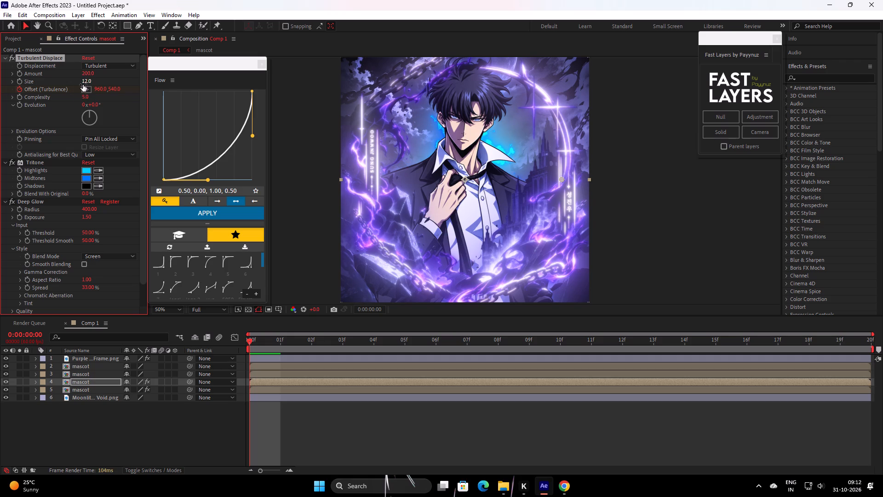
pyautogui.click(83, 85)
pyautogui.write('15')
pyautogui.click(118, 79)
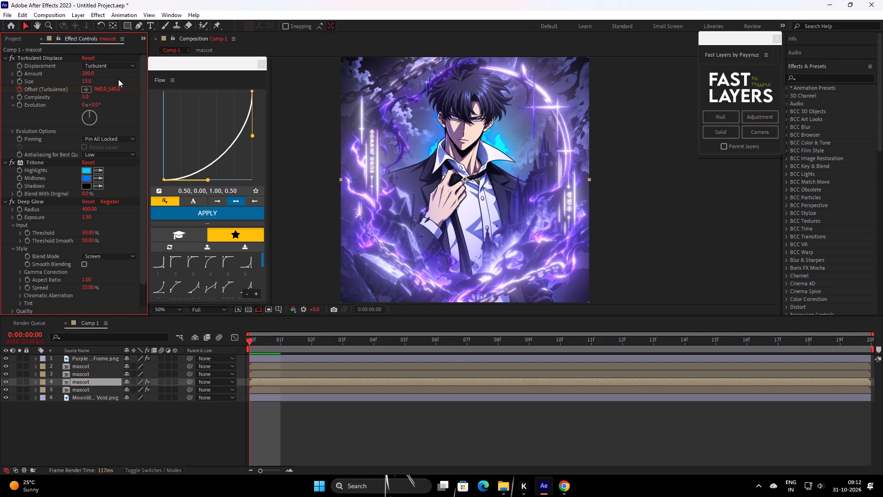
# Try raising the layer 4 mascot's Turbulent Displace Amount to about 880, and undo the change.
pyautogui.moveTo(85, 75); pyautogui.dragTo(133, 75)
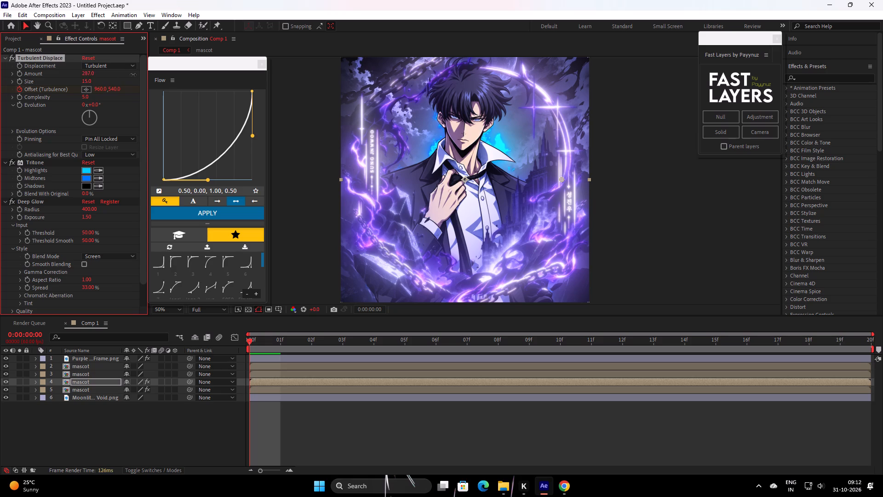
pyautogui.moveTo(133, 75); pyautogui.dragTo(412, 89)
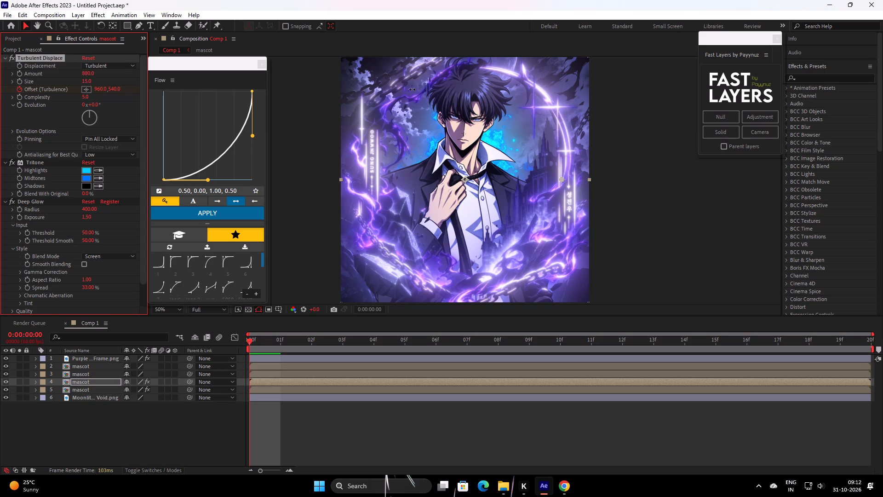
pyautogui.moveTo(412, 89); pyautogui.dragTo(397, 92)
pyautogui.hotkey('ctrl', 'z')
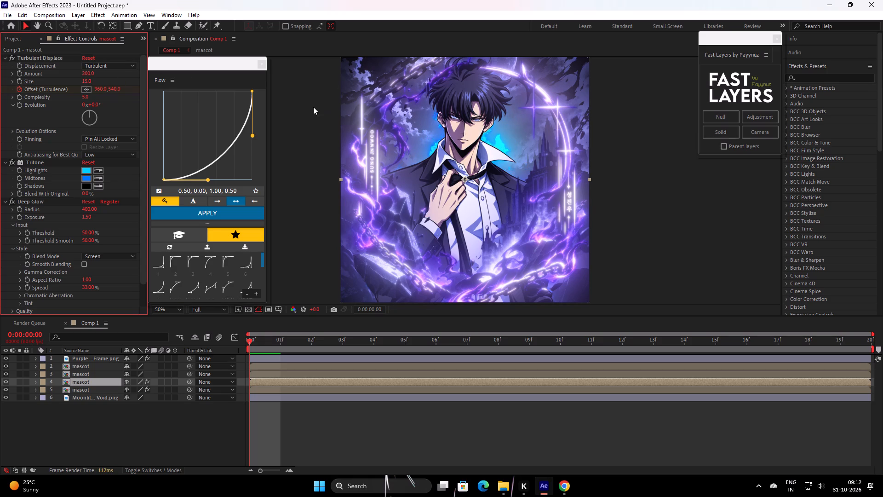
# Set the horizontal Offset (Turbulence) of the layer 4 mascot's Turbulent Displace to 540.
pyautogui.click(100, 90)
pyautogui.write('540')
pyautogui.press('Return')
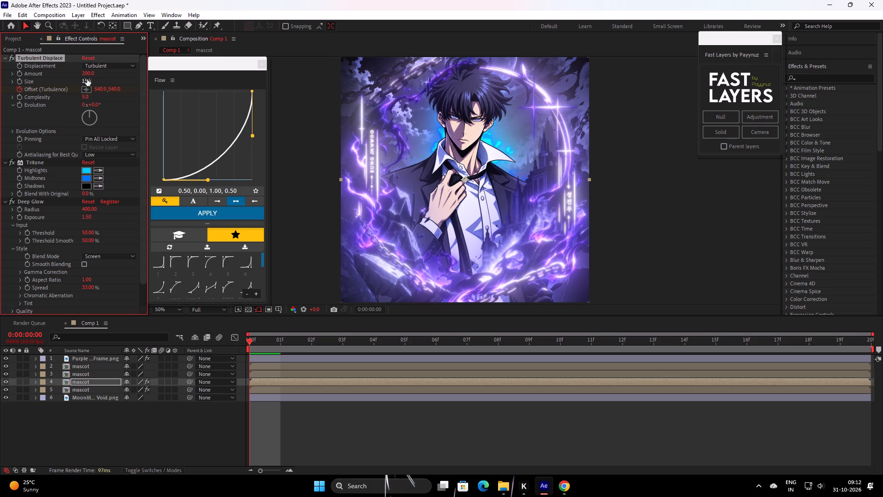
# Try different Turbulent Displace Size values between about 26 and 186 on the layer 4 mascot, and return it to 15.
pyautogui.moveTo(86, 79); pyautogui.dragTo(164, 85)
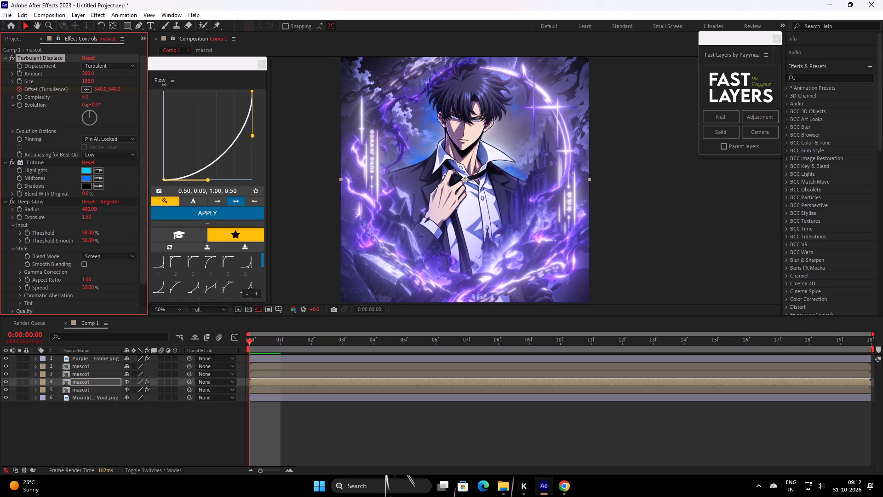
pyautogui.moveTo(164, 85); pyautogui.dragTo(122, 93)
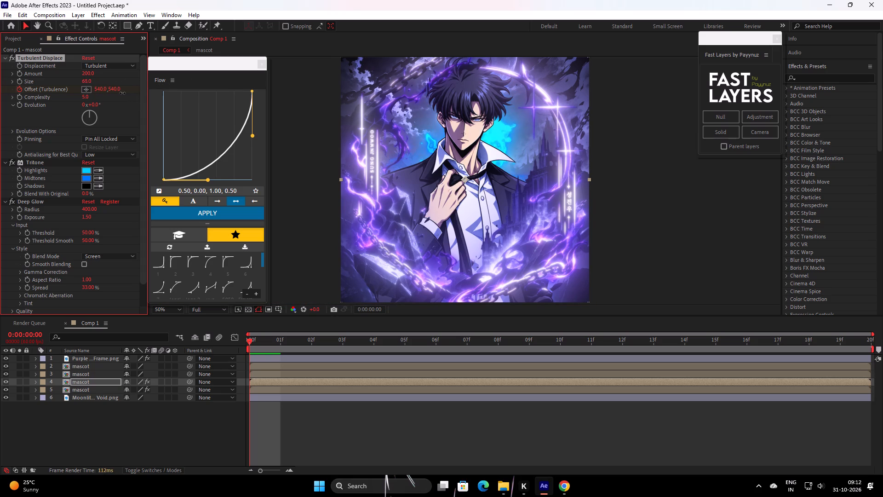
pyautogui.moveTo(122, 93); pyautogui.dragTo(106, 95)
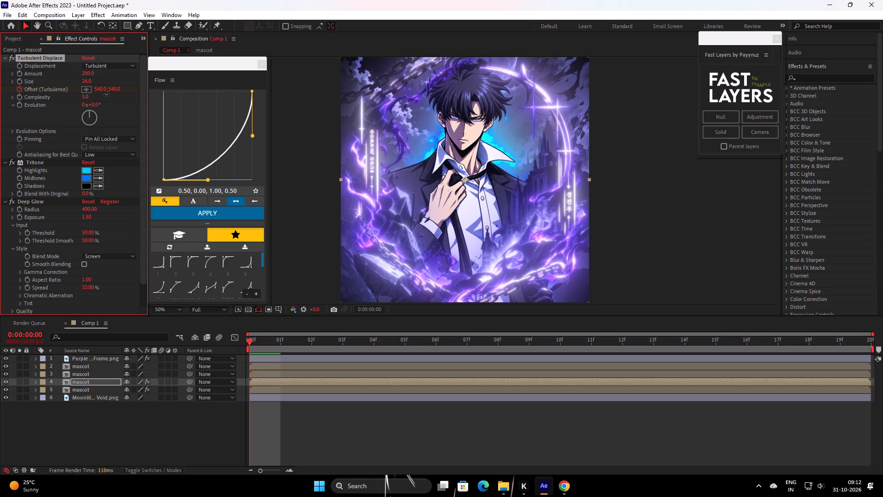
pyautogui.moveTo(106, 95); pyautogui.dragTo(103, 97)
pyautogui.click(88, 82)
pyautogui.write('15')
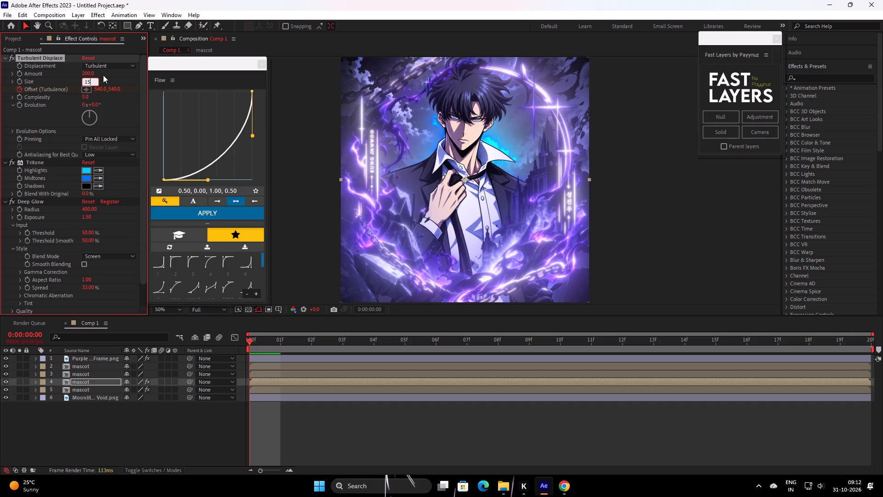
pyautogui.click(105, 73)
# Raise the layer 4 mascot's Turbulent Displace Amount to 2162 and preview the displacement across the composition's duration.
pyautogui.moveTo(86, 75); pyautogui.dragTo(515, 80)
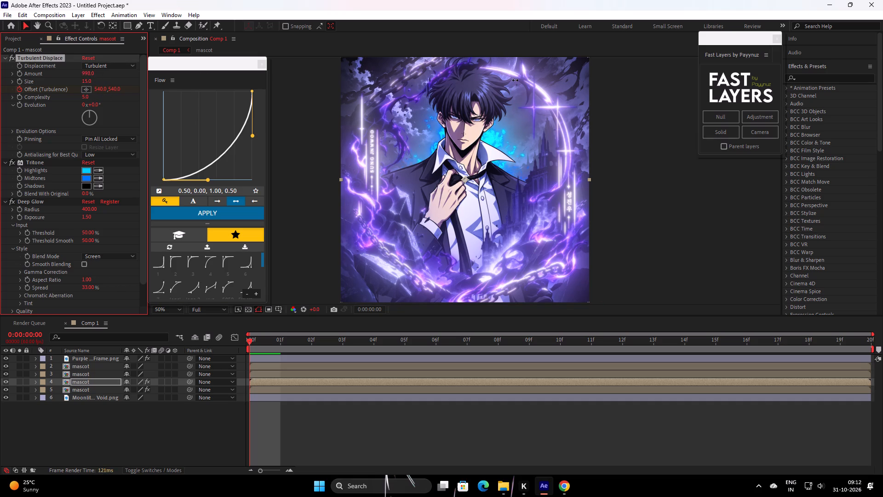
pyautogui.moveTo(515, 80); pyautogui.dragTo(556, 79)
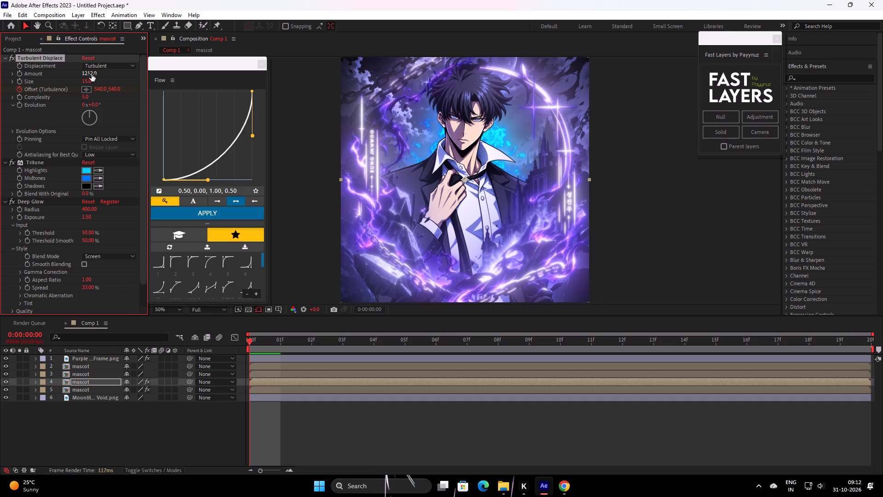
pyautogui.keyDown('shift'); pyautogui.moveTo(92, 75); pyautogui.dragTo(374, 89); pyautogui.keyUp('shift')
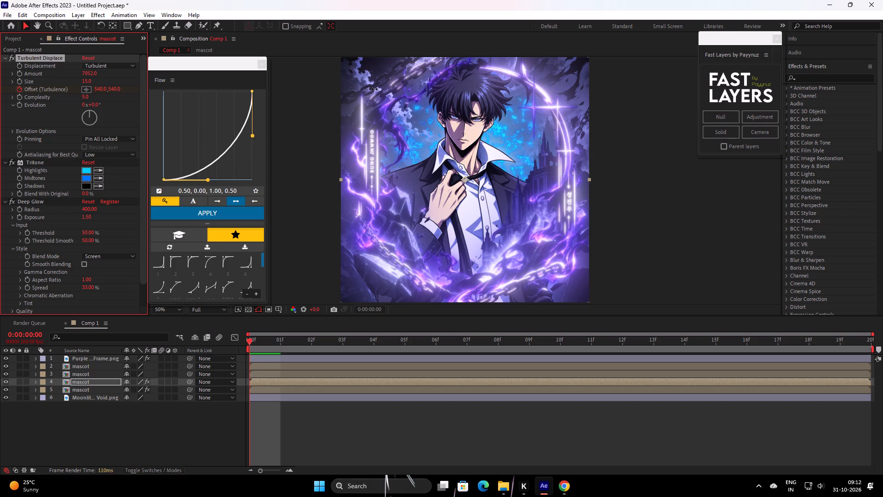
pyautogui.keyDown('shift'); pyautogui.moveTo(374, 89); pyautogui.dragTo(144, 95); pyautogui.keyUp('shift')
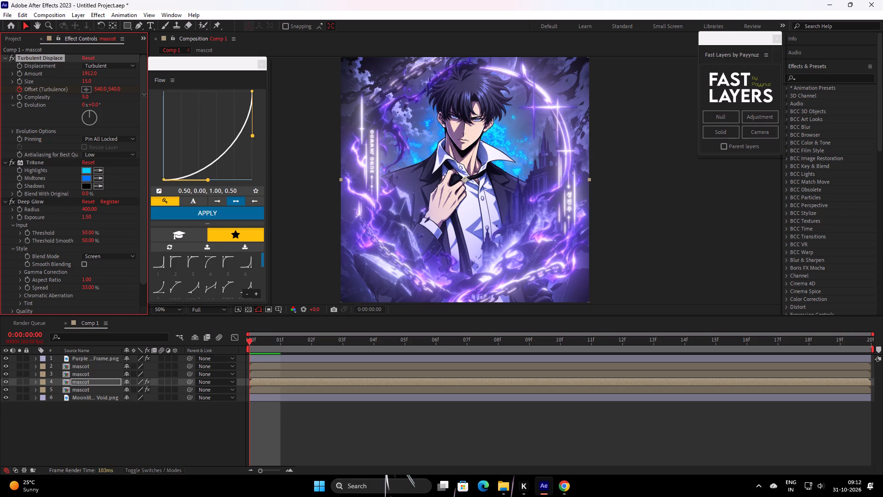
pyautogui.keyDown('shift'); pyautogui.moveTo(144, 95); pyautogui.dragTo(155, 95); pyautogui.keyUp('shift')
pyautogui.moveTo(261, 344); pyautogui.dragTo(882, 354)
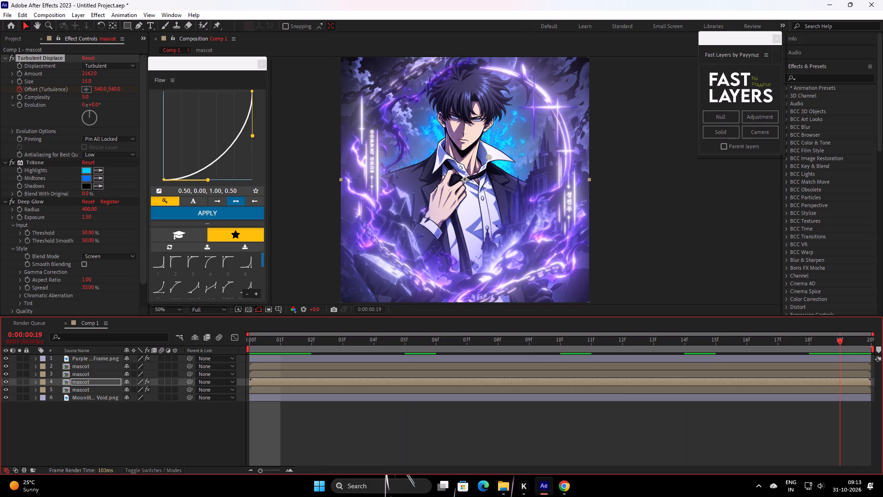
pyautogui.moveTo(882, 354); pyautogui.dragTo(87, 384)
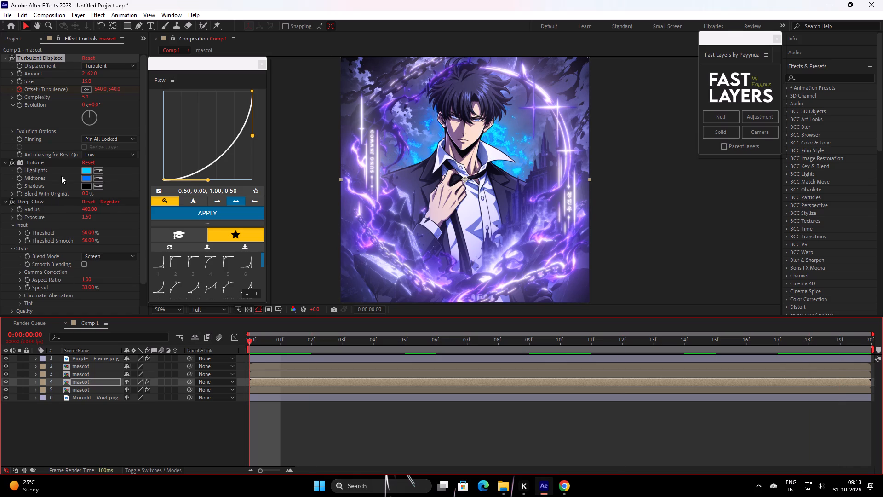
# Collapse the layer 4 mascot's effects and disable Deep Glow and Tritone, leaving Turbulent Displace enabled.
pyautogui.hotkey('ctrl', 'a')
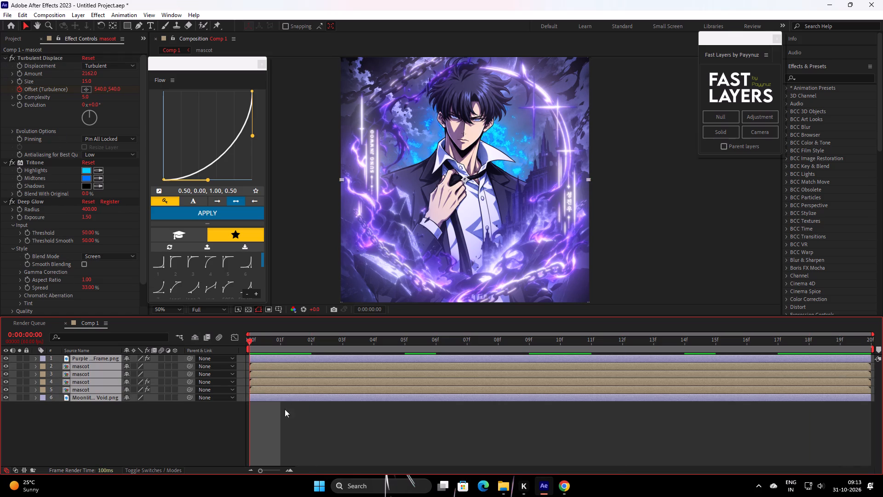
pyautogui.moveTo(289, 430); pyautogui.dragTo(287, 422)
pyautogui.click(41, 58)
pyautogui.hotkey('ctrl', 'a')
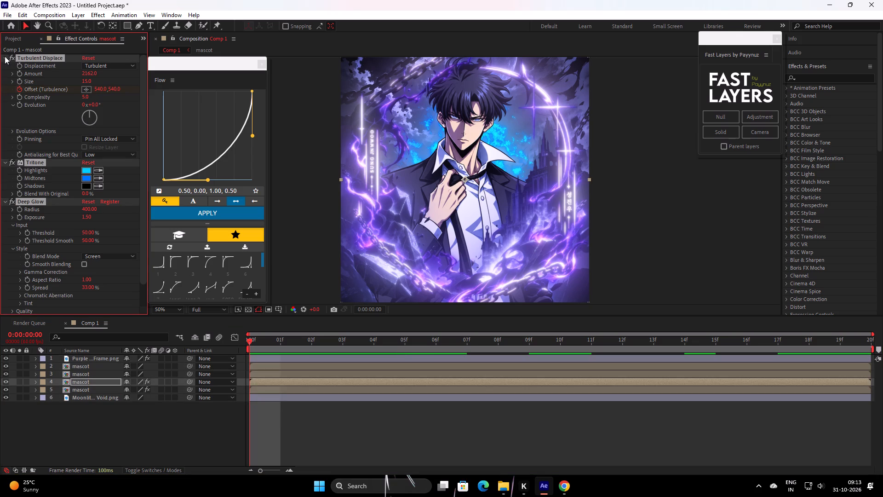
pyautogui.click(5, 56)
pyautogui.click(16, 180)
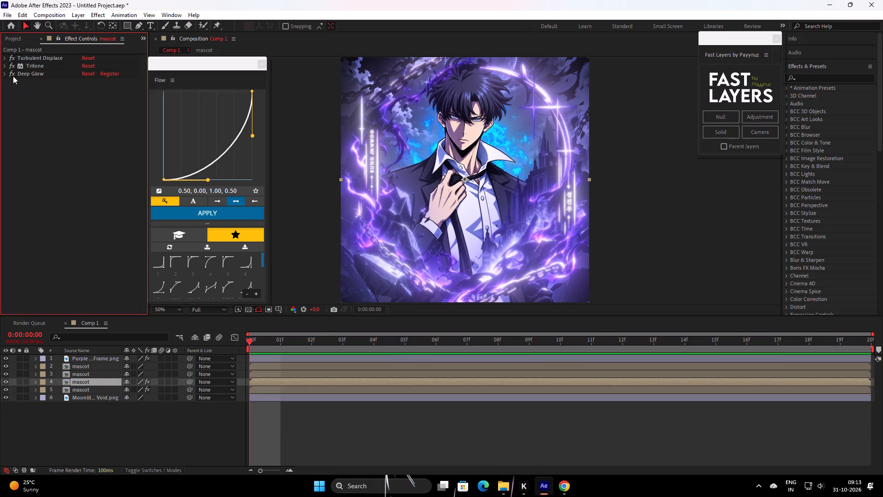
pyautogui.click(10, 74)
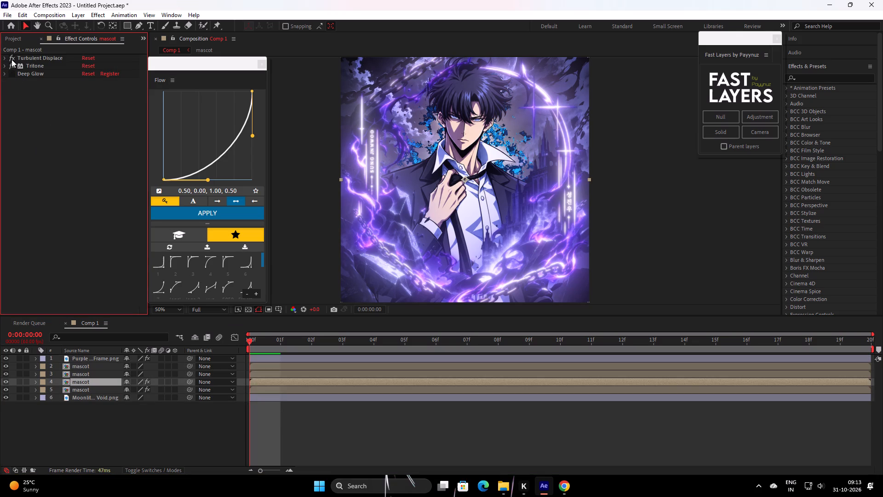
pyautogui.click(10, 61)
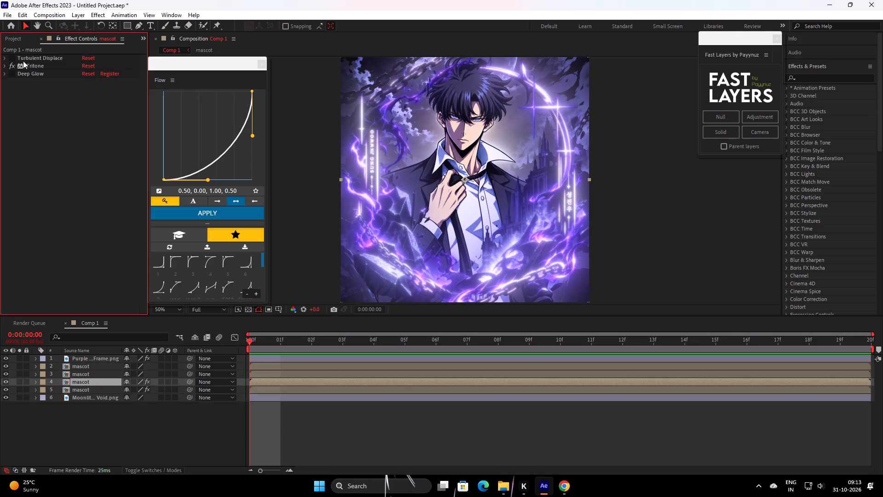
pyautogui.click(13, 58)
pyautogui.click(11, 68)
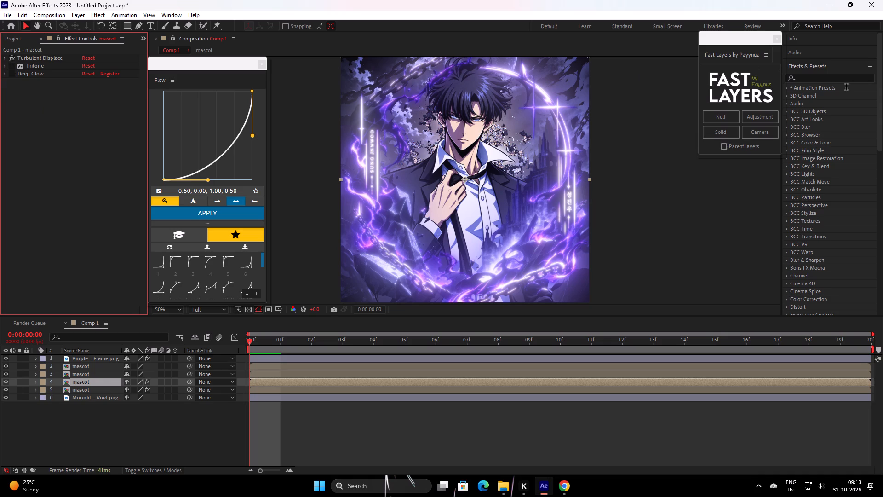
# Apply Deep Glow 2 to the layer 4 mascot.
pyautogui.click(844, 77)
pyautogui.write('dee')
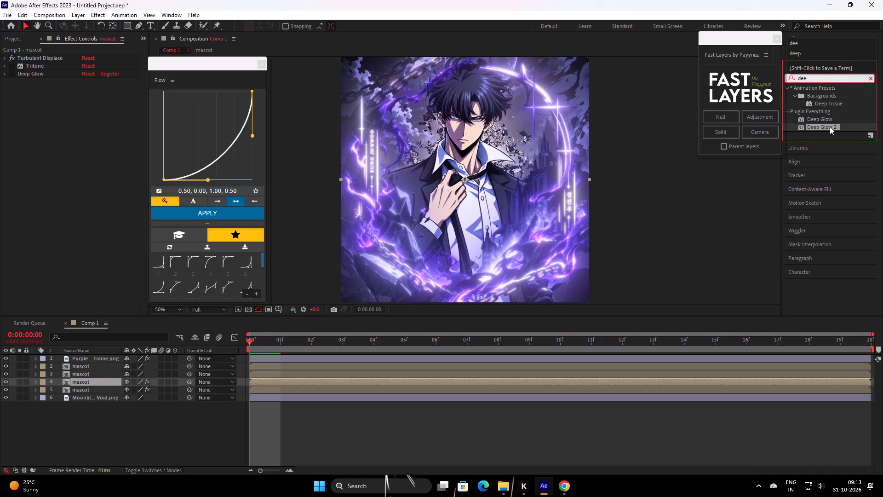
pyautogui.doubleClick(830, 127)
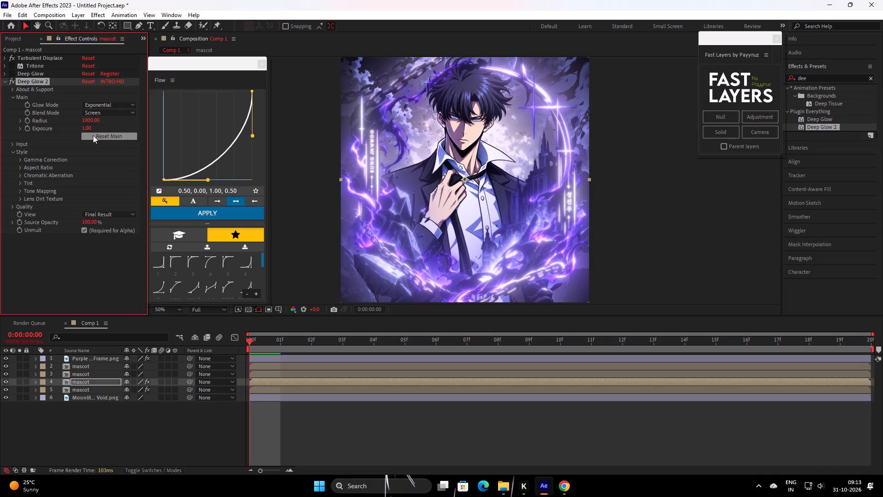
# Set the layer 4 mascot's Deep Glow 2 Exposure to 0.5 and Radius to 250.
pyautogui.click(87, 131)
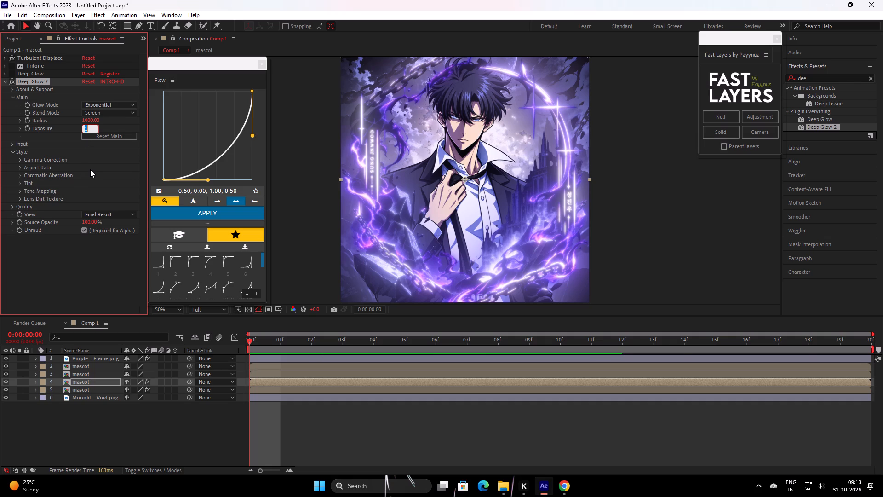
pyautogui.press('1')
pyautogui.press('BackSpace')
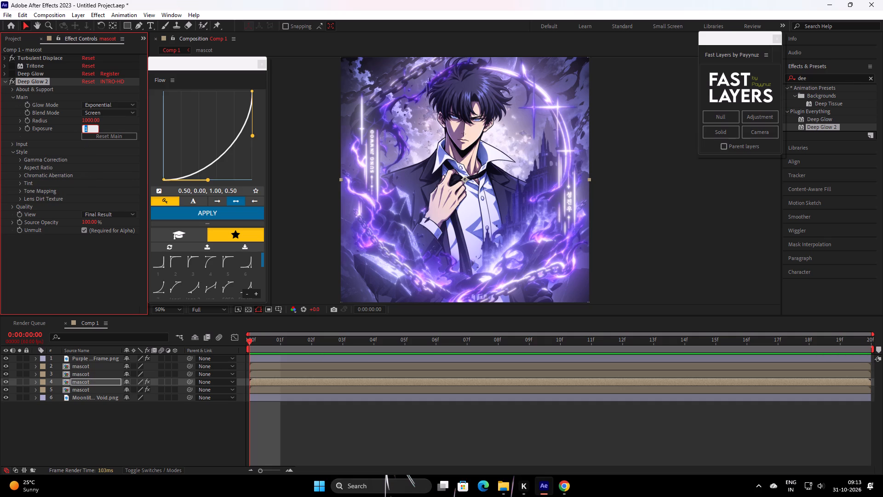
pyautogui.write('.5')
pyautogui.press('Return')
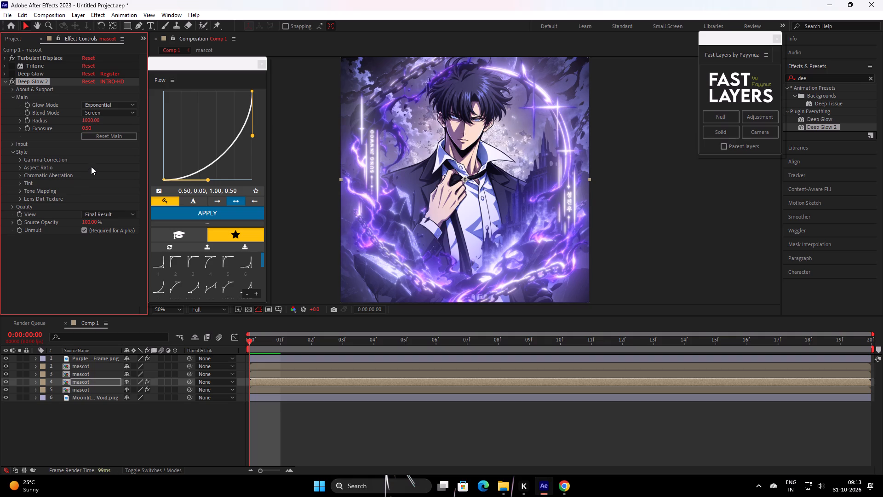
pyautogui.click(93, 118)
pyautogui.write('25')
pyautogui.press('0')
pyautogui.press('Return')
pyautogui.click(537, 440)
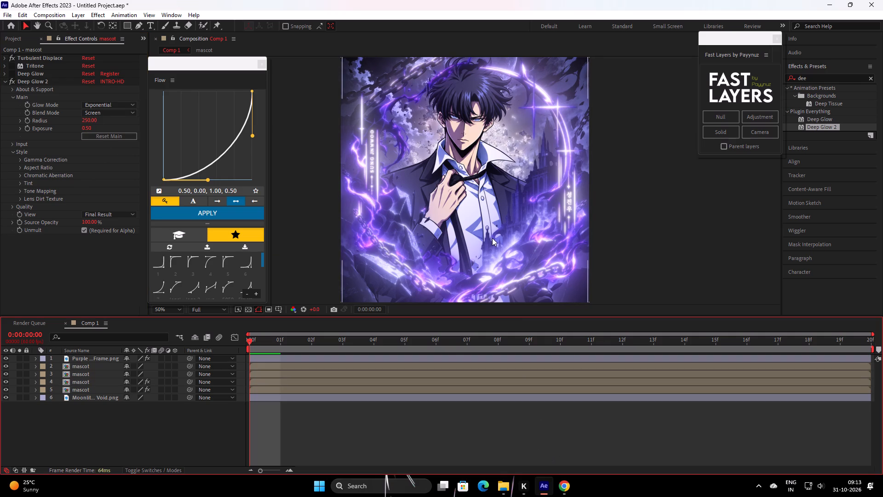
# Compare the composition with the layer 4 mascot shown and hidden to check its particle effect.
pyautogui.scroll(1, 486, 240)
pyautogui.scroll(-1, 492, 216)
pyautogui.click(6, 384)
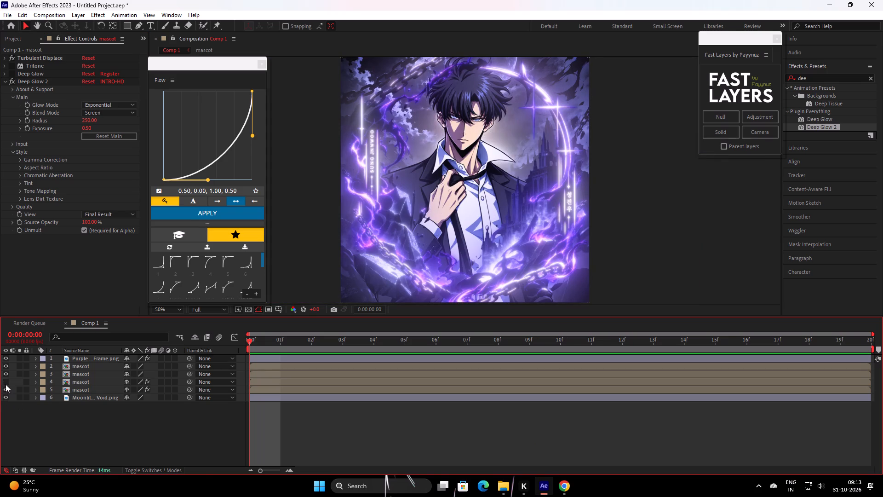
pyautogui.click(6, 384)
pyautogui.doubleClick(6, 384)
pyautogui.doubleClick(6, 384)
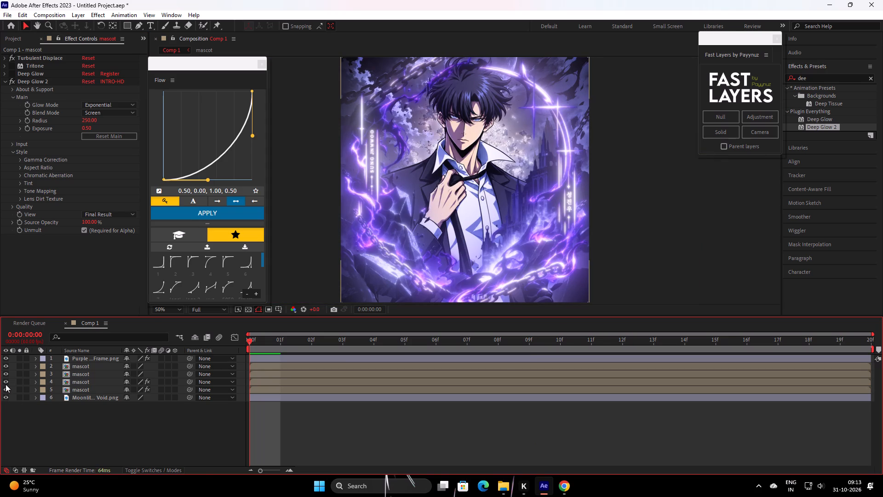
pyautogui.scroll(1, 404, 252)
pyautogui.scroll(-1, 404, 252)
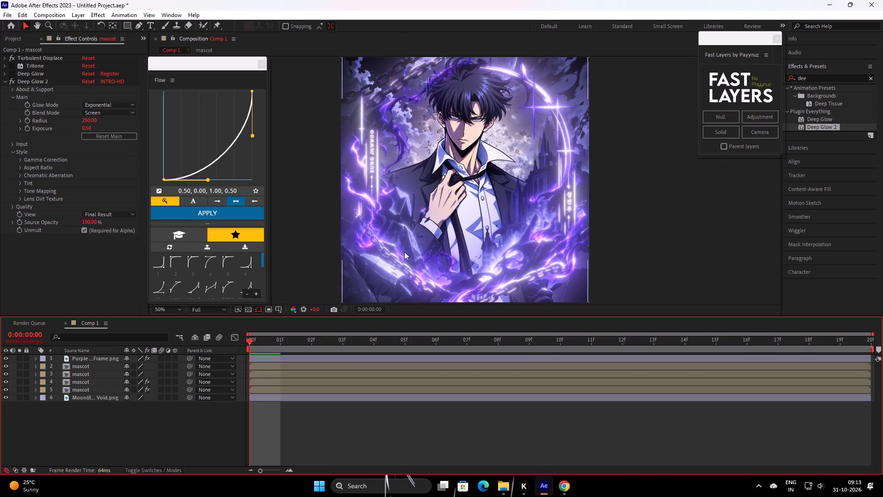
# Find the drop shadow effects and apply BCC Drop Shadow to the layer 3 mascot.
pyautogui.click(298, 375)
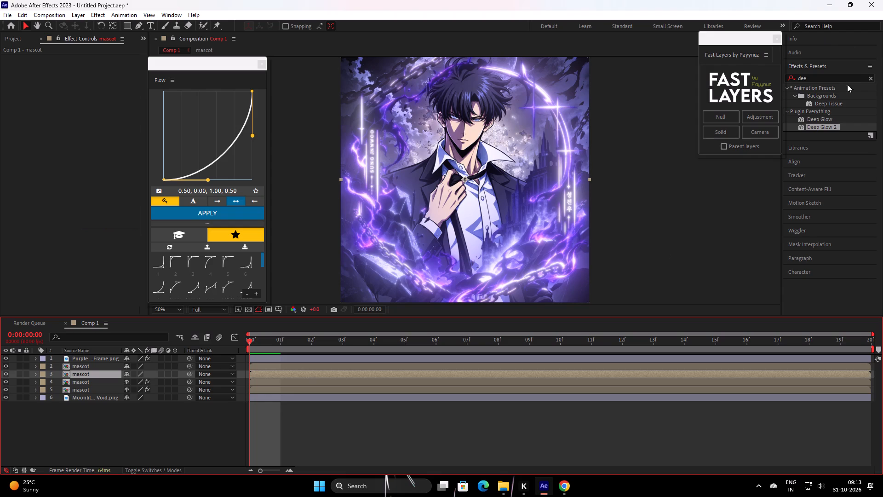
pyautogui.click(872, 78)
pyautogui.click(856, 78)
pyautogui.write('drop shad')
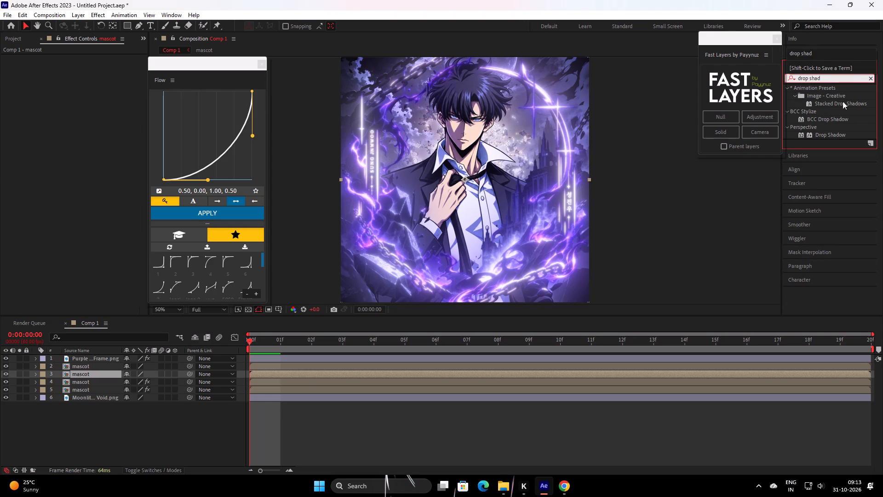
pyautogui.doubleClick(832, 116)
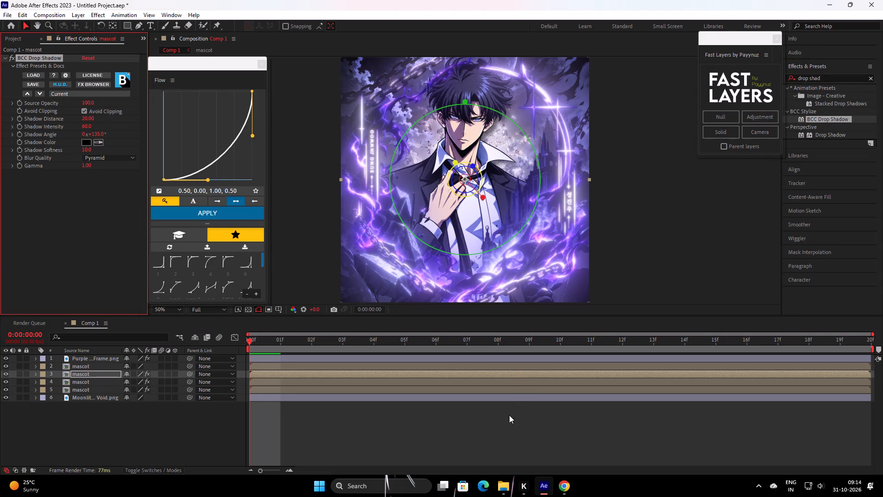
pyautogui.click(504, 433)
# Search the effects for CC Light Sweep and apply it to the layer 2 mascot.
pyautogui.click(361, 365)
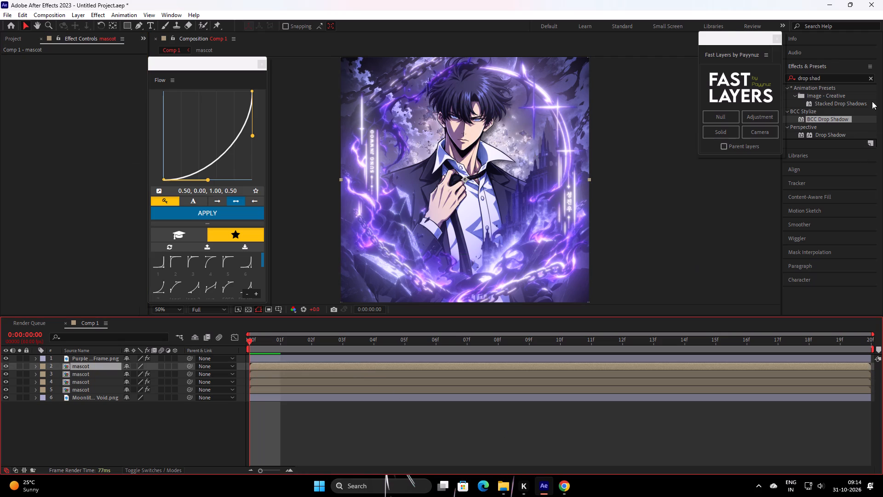
pyautogui.click(870, 81)
pyautogui.click(867, 79)
pyautogui.write('cc ;l')
pyautogui.press('BackSpace')
pyautogui.press('BackSpace')
pyautogui.write('light sw')
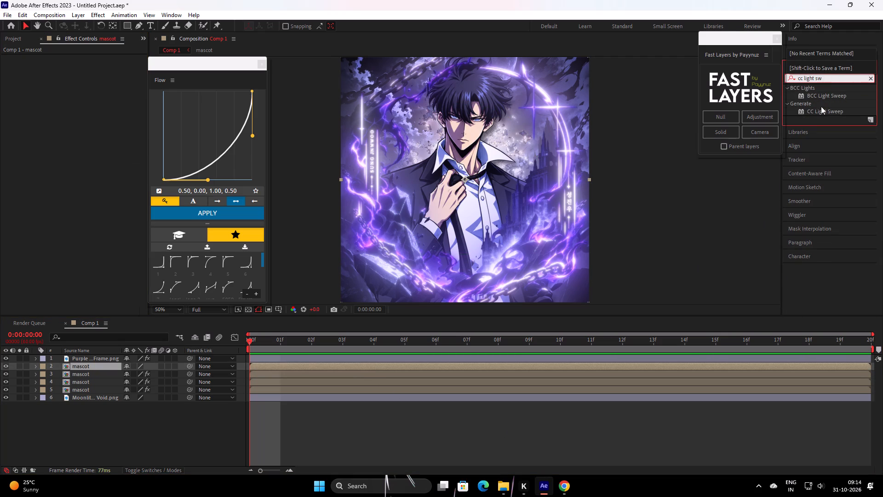
pyautogui.doubleClick(826, 110)
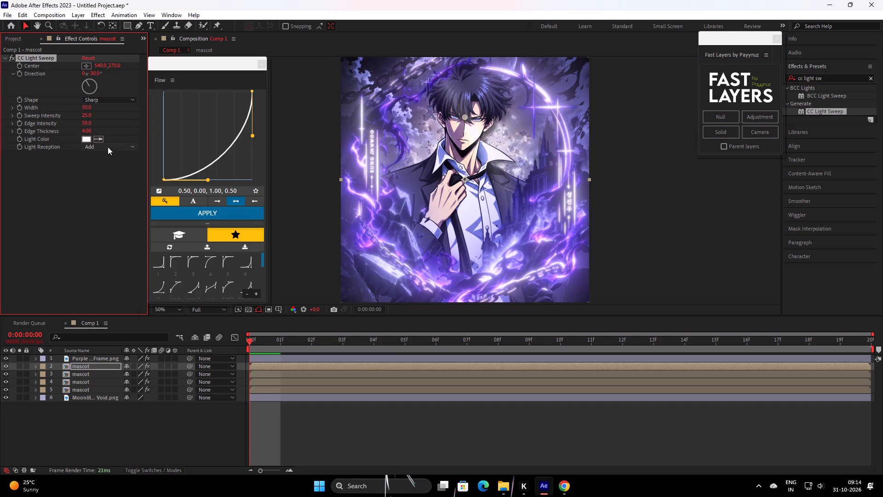
# Set the layer 2 mascot's CC Light Sweep Light Reception to Cutout, Width to 1500 and Sweep Intensity to 0.
pyautogui.click(108, 147)
pyautogui.click(110, 177)
pyautogui.click(86, 108)
pyautogui.write('1500')
pyautogui.press('Return')
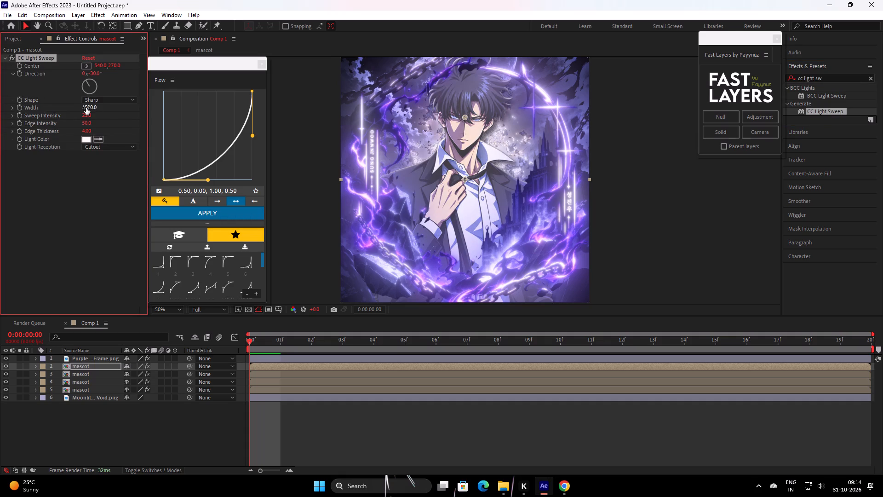
pyautogui.moveTo(86, 116); pyautogui.dragTo(1, 118)
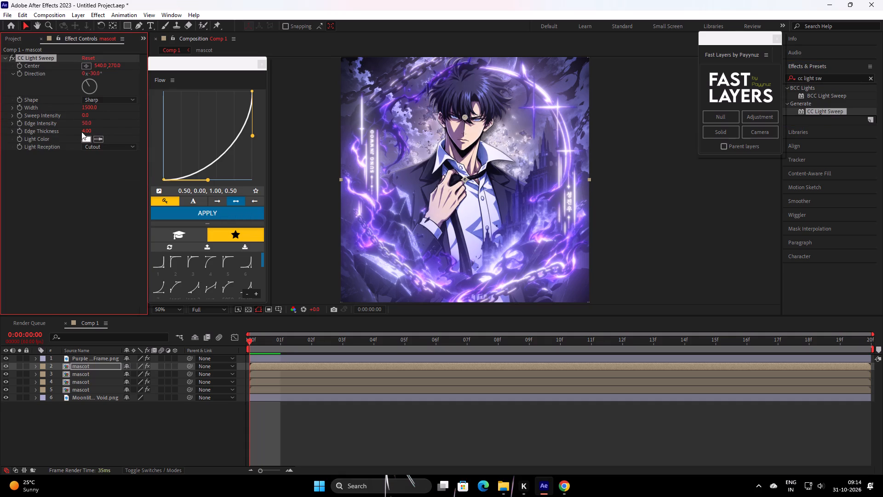
# Set the CC Light Sweep Edge Intensity on the layer 2 mascot to 250.
pyautogui.moveTo(87, 126); pyautogui.dragTo(101, 126)
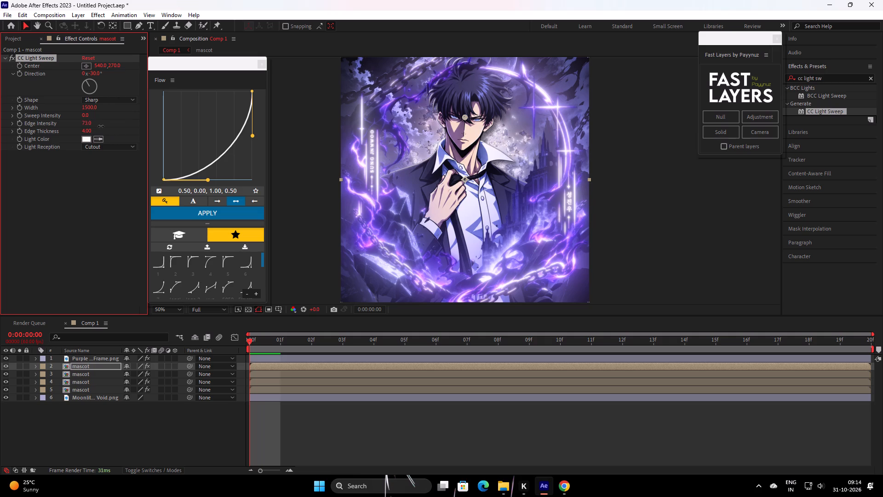
pyautogui.moveTo(101, 126); pyautogui.dragTo(129, 125)
pyautogui.click(92, 125)
pyautogui.press('1')
pyautogui.press('BackSpace')
pyautogui.write('20')
pyautogui.press('BackSpace')
pyautogui.write('50')
pyautogui.press('Return')
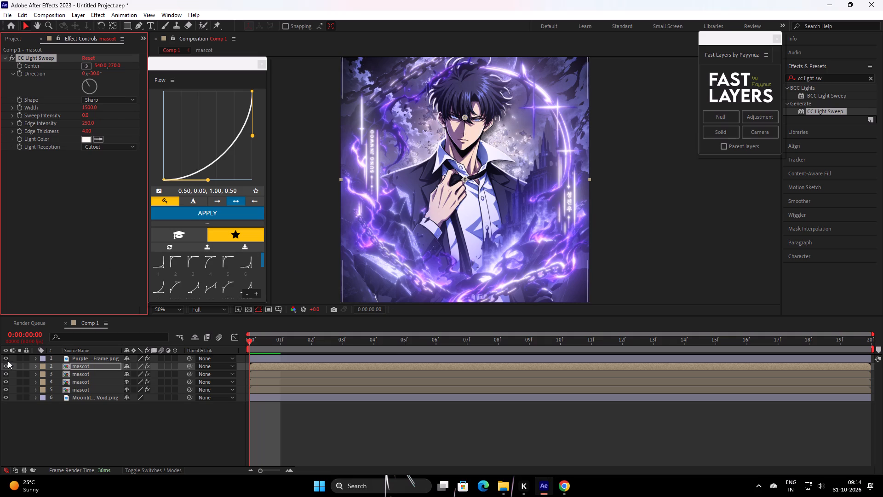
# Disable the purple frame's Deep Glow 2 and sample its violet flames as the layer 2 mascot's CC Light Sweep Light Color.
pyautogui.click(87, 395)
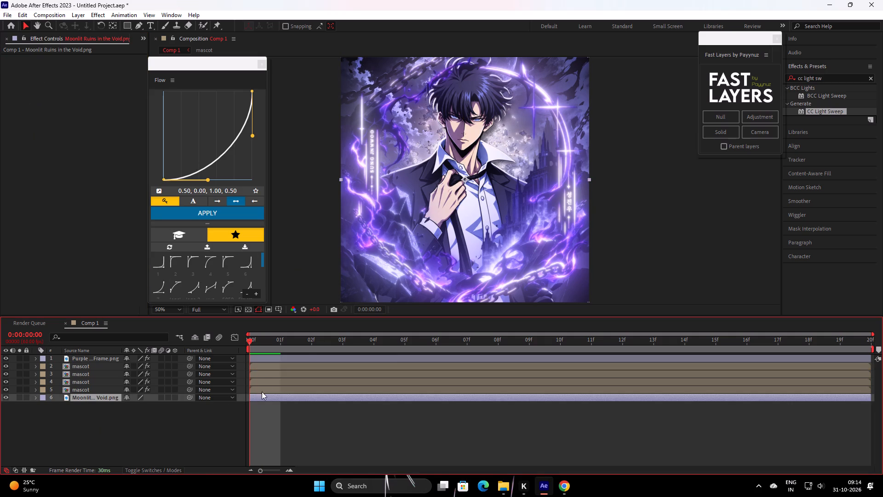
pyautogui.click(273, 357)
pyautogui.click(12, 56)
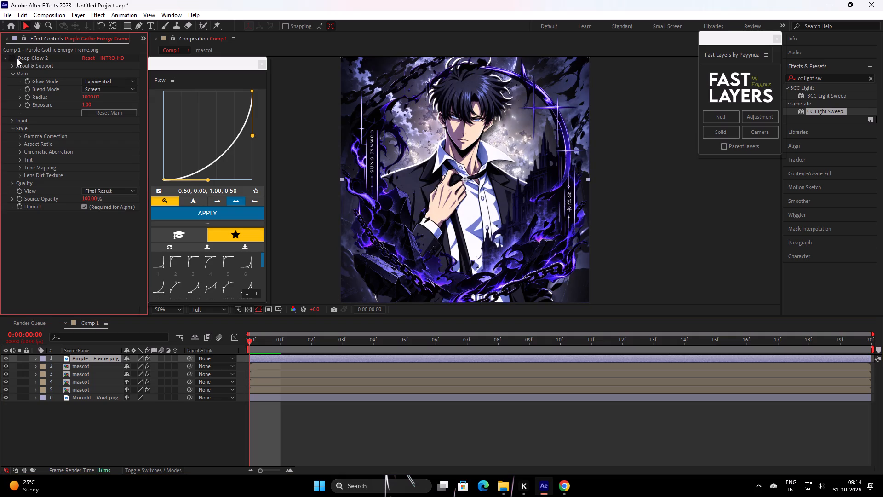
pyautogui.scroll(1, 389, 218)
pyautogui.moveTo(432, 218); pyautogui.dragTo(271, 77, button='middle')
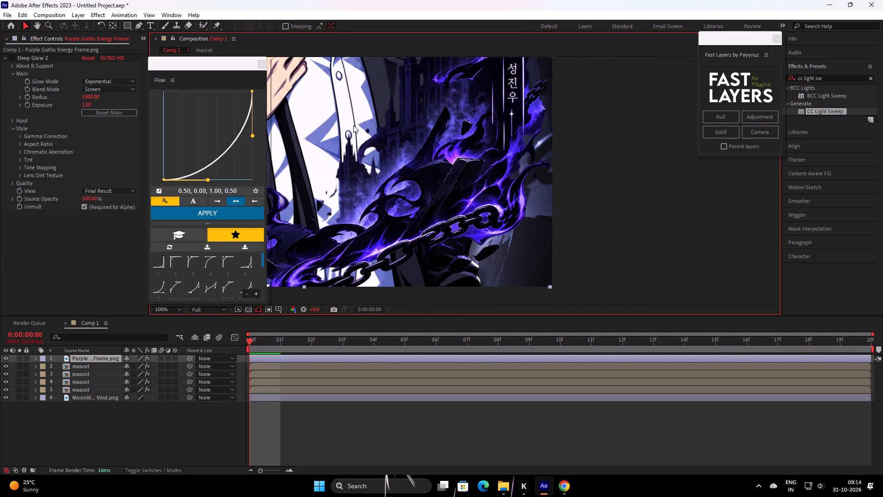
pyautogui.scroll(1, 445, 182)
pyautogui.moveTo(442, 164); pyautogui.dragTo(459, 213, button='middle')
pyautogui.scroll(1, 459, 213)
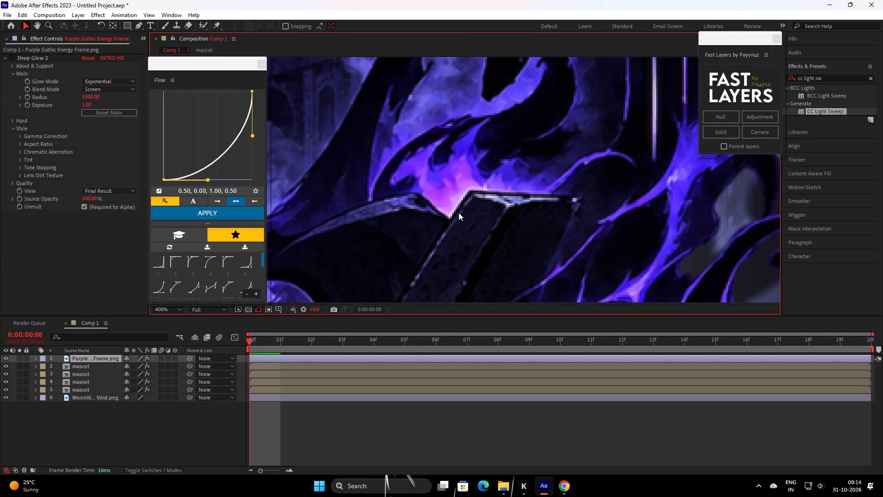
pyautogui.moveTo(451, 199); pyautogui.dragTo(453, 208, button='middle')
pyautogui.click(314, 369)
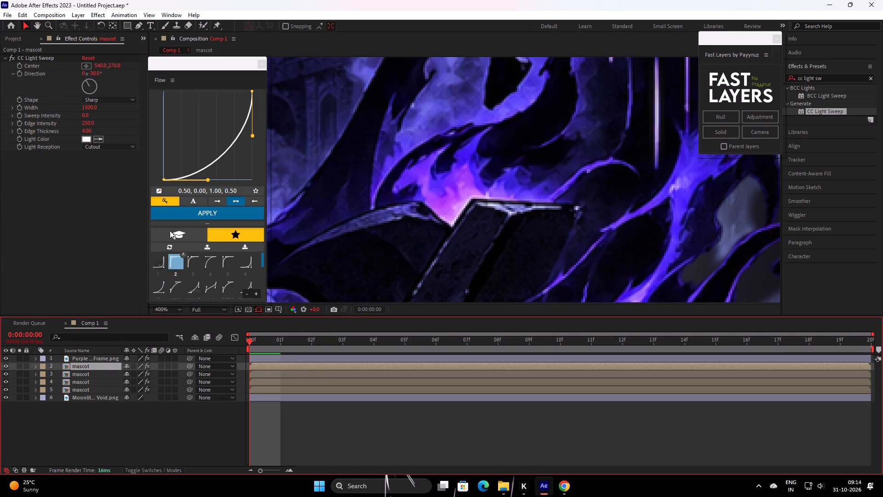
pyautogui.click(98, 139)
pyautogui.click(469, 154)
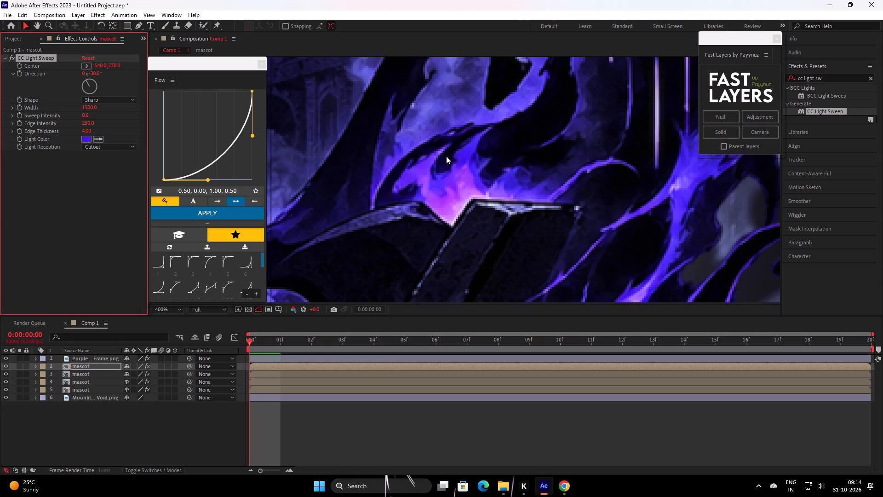
# Apply Deep Glow 2 to the layer 2 mascot beneath its CC Light Sweep effect.
pyautogui.scroll(-3, 446, 156)
pyautogui.moveTo(462, 220); pyautogui.dragTo(540, 311, button='middle')
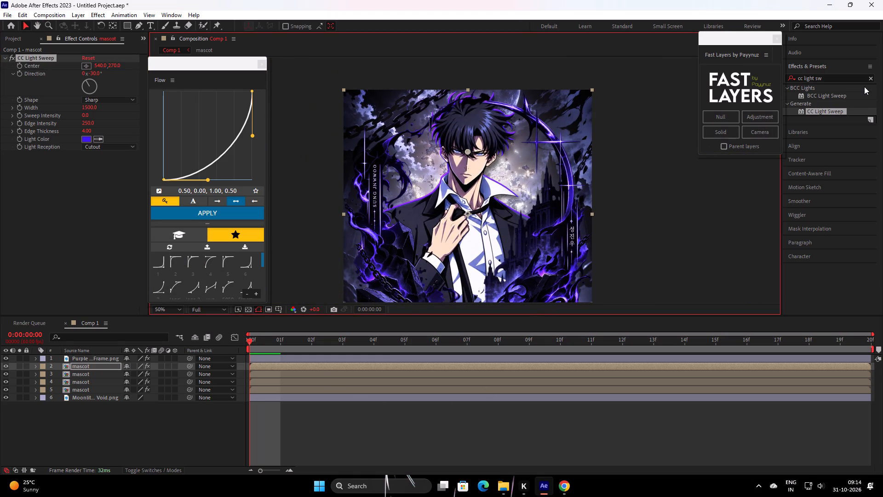
pyautogui.click(872, 78)
pyautogui.click(853, 78)
pyautogui.write('de')
pyautogui.press('e')
pyautogui.doubleClick(825, 125)
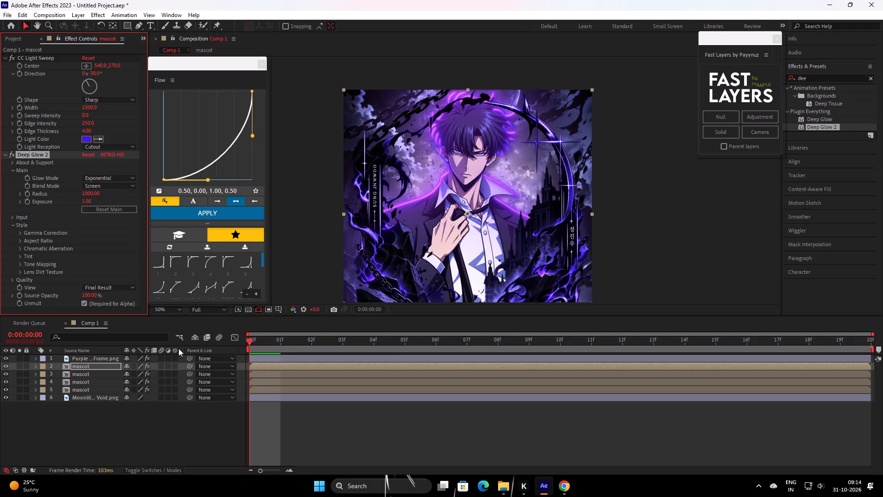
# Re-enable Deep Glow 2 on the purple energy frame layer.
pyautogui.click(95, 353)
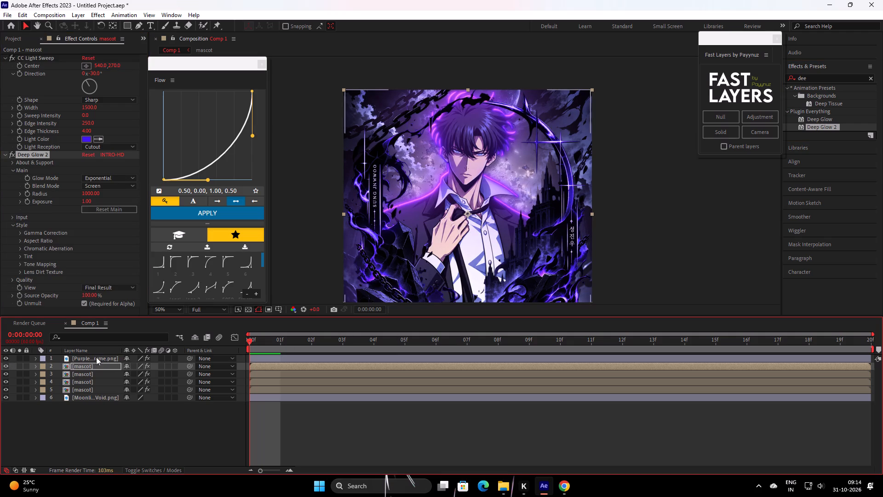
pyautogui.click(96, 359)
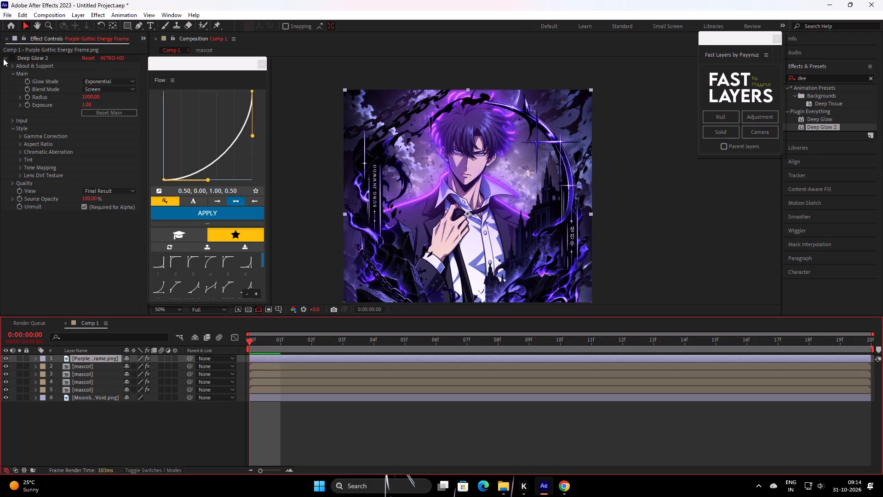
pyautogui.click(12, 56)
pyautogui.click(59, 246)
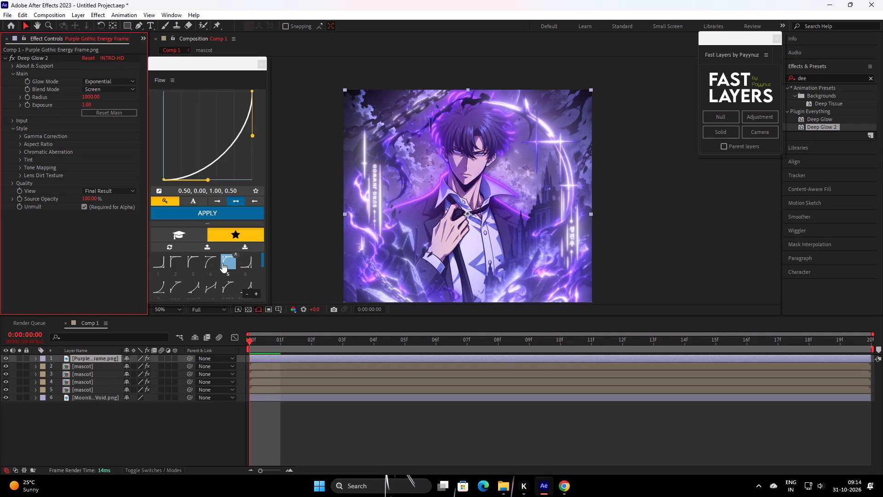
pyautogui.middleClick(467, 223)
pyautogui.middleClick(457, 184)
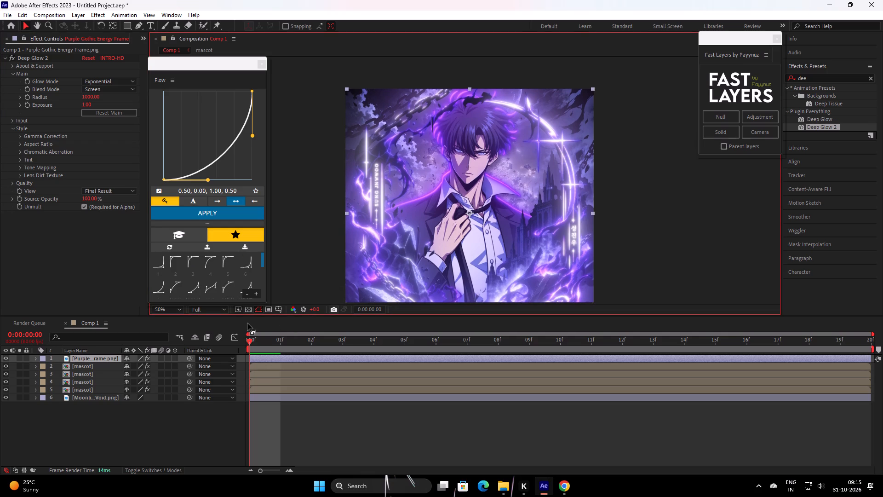
# Hide the purple frame layer and the layer 2 mascot in the composition.
pyautogui.click(6, 360)
pyautogui.click(6, 365)
pyautogui.doubleClick(6, 365)
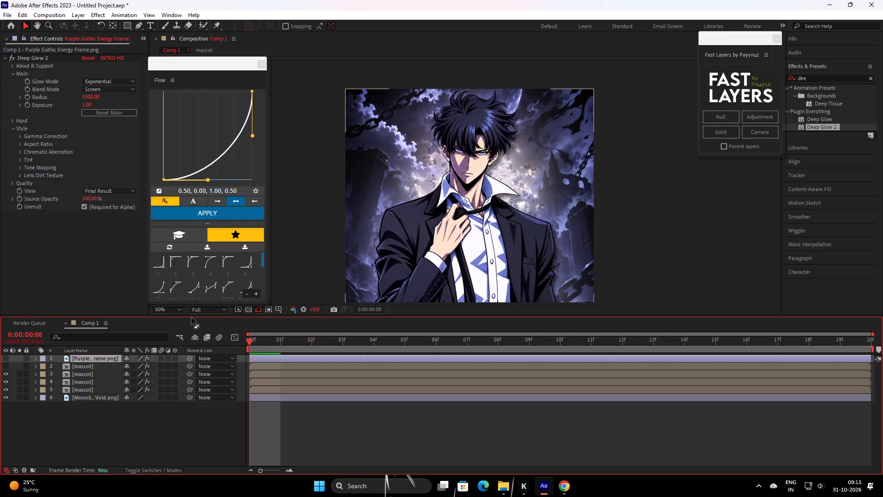
pyautogui.click(167, 306)
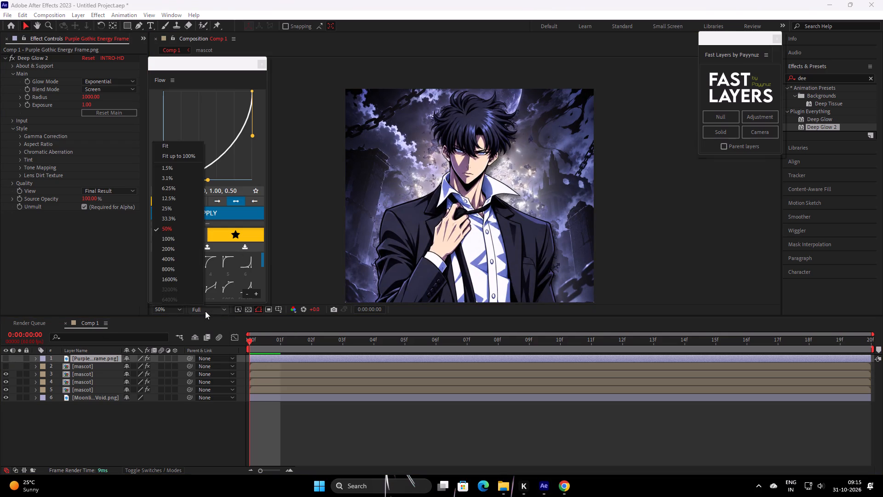
pyautogui.click(205, 311)
pyautogui.click(165, 310)
pyautogui.click(170, 152)
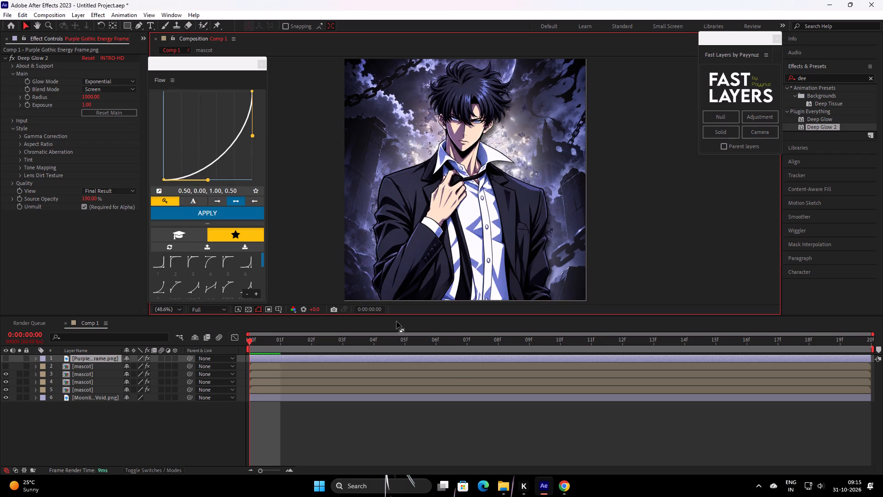
pyautogui.click(467, 407)
# Sample the blue of the character's eye as the layer 2 mascot's CC Light Sweep Light Color.
pyautogui.scroll(1, 438, 200)
pyautogui.moveTo(434, 187); pyautogui.dragTo(463, 230, button='middle')
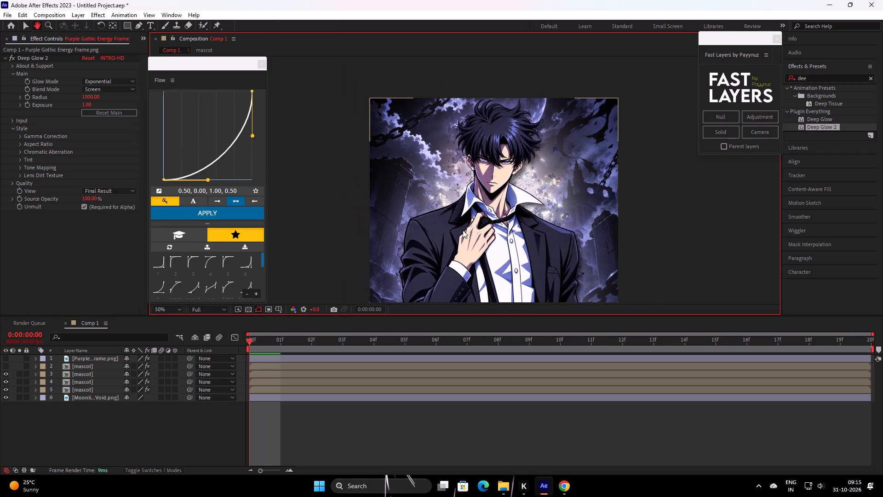
pyautogui.scroll(1, 463, 230)
pyautogui.scroll(1, 430, 279)
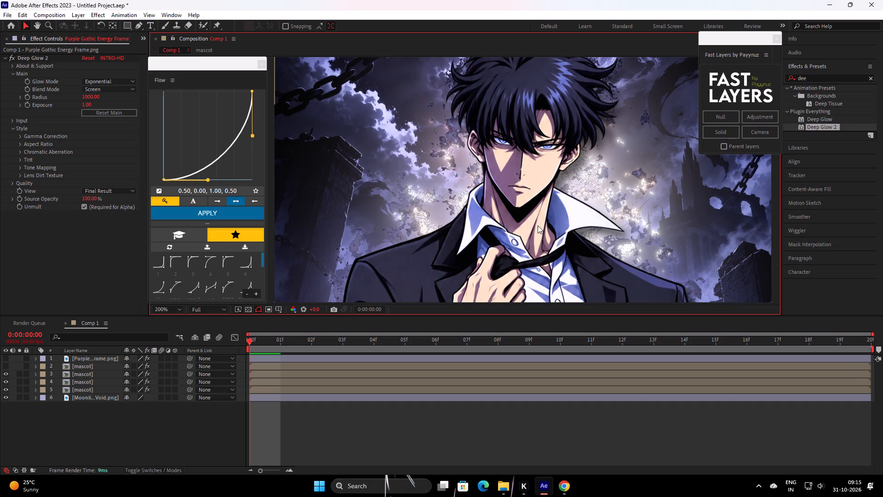
pyautogui.moveTo(541, 225); pyautogui.dragTo(492, 246, button='middle')
pyautogui.scroll(1, 527, 233)
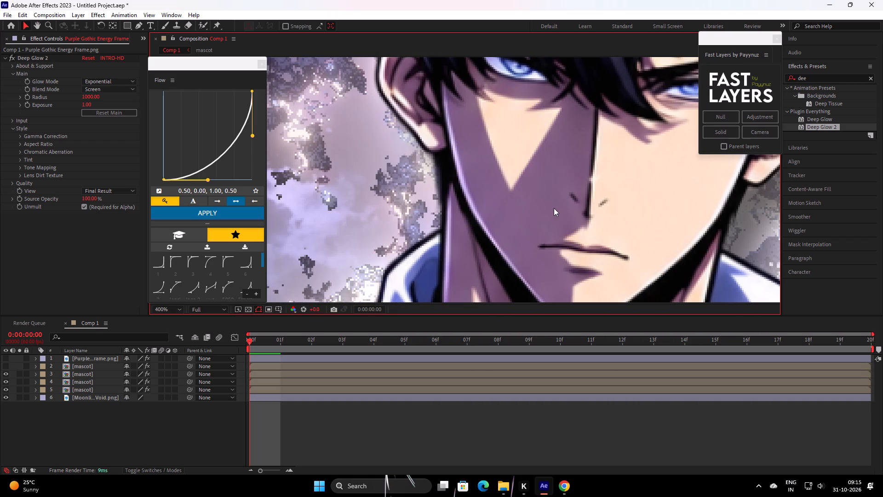
pyautogui.moveTo(554, 208); pyautogui.dragTo(465, 287, button='middle')
pyautogui.scroll(1, 594, 215)
pyautogui.moveTo(588, 213); pyautogui.dragTo(444, 250, button='middle')
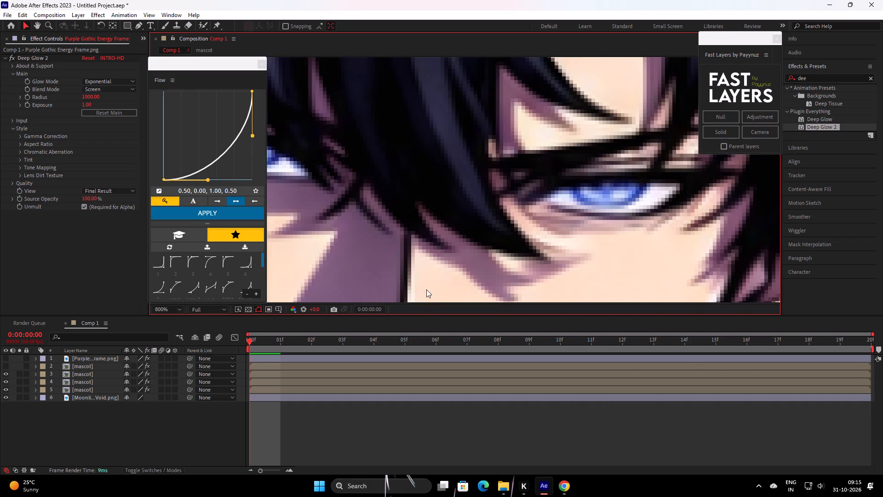
pyautogui.click(309, 369)
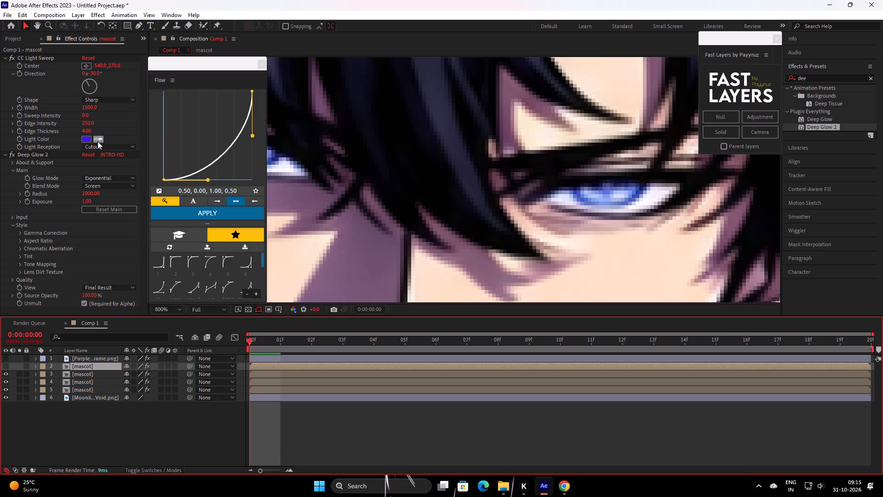
pyautogui.click(97, 141)
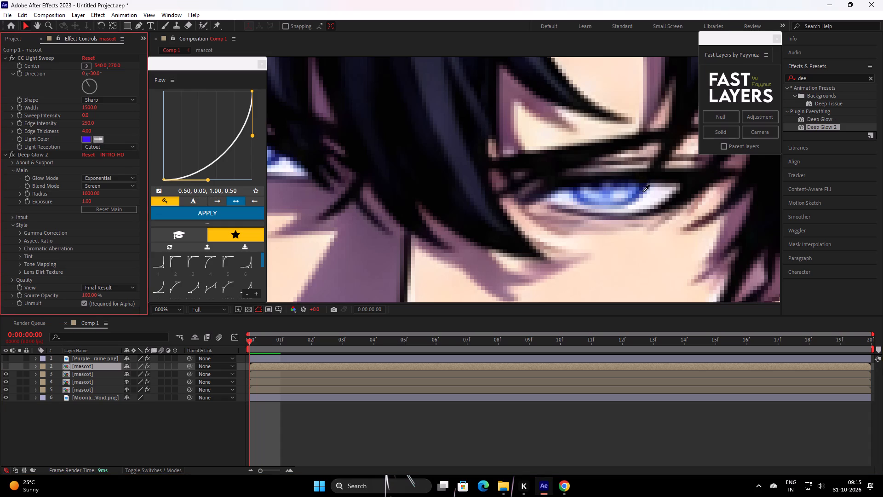
pyautogui.click(635, 192)
# Show the layer 2 mascot again to check its edge glow on the whole figure.
pyautogui.scroll(-2, 635, 192)
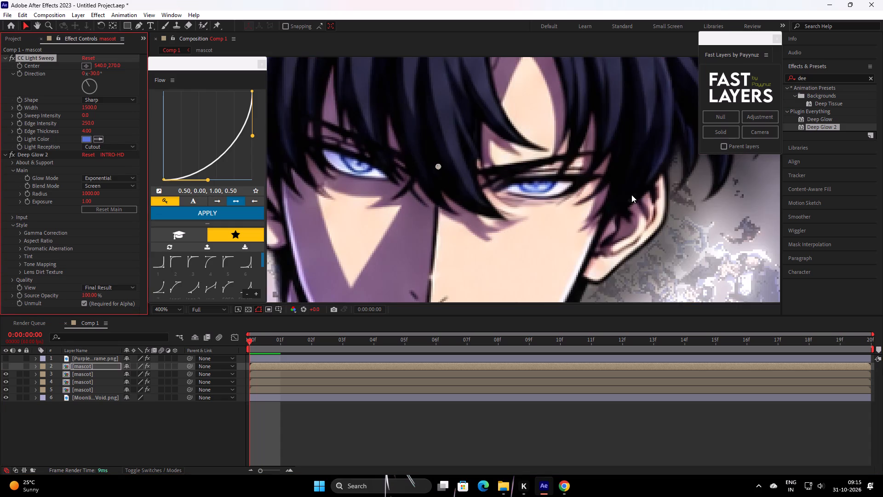
pyautogui.scroll(-1, 631, 195)
pyautogui.click(7, 364)
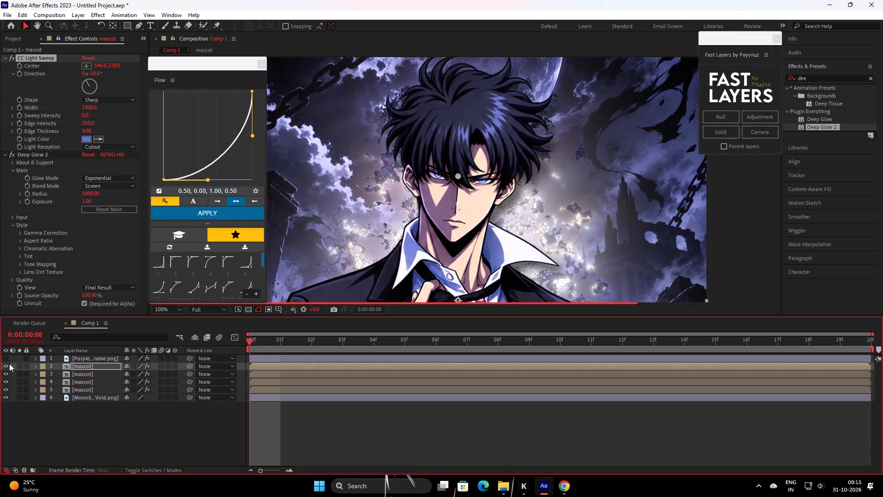
pyautogui.scroll(-1, 469, 174)
pyautogui.moveTo(480, 196); pyautogui.dragTo(499, 149, button='middle')
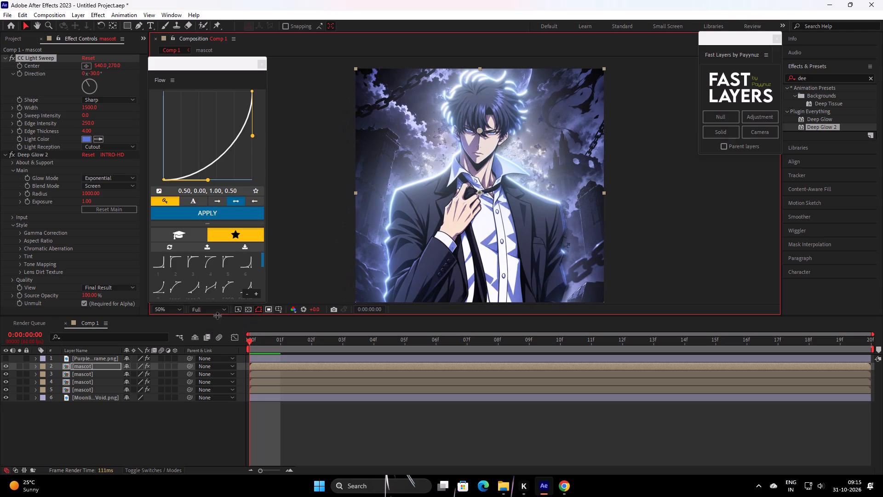
pyautogui.click(173, 310)
pyautogui.click(181, 152)
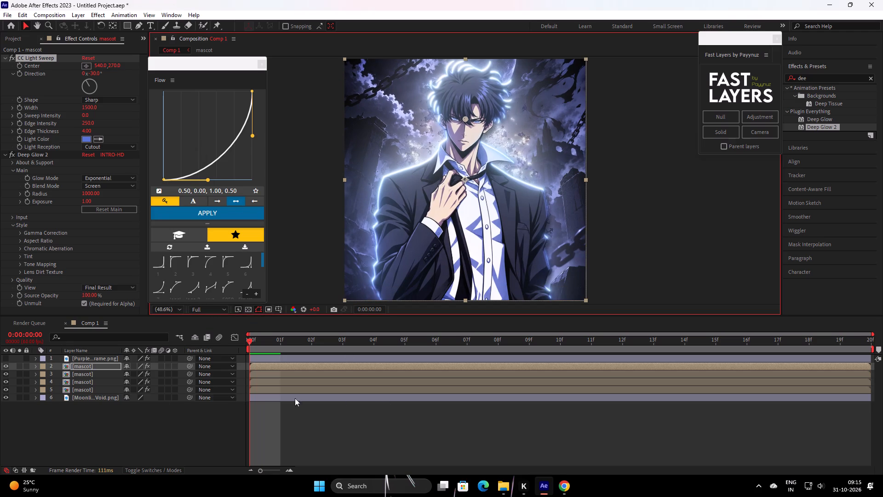
# Show the purple energy frame layer again in the composition.
pyautogui.click(6, 360)
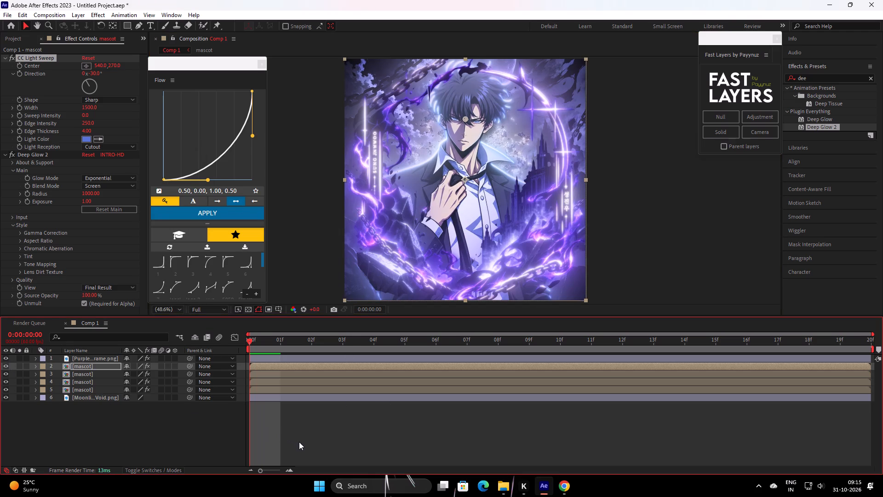
pyautogui.click(299, 442)
# Add two adjustment layers above the purple frame layer with Fast Layers.
pyautogui.doubleClick(774, 115)
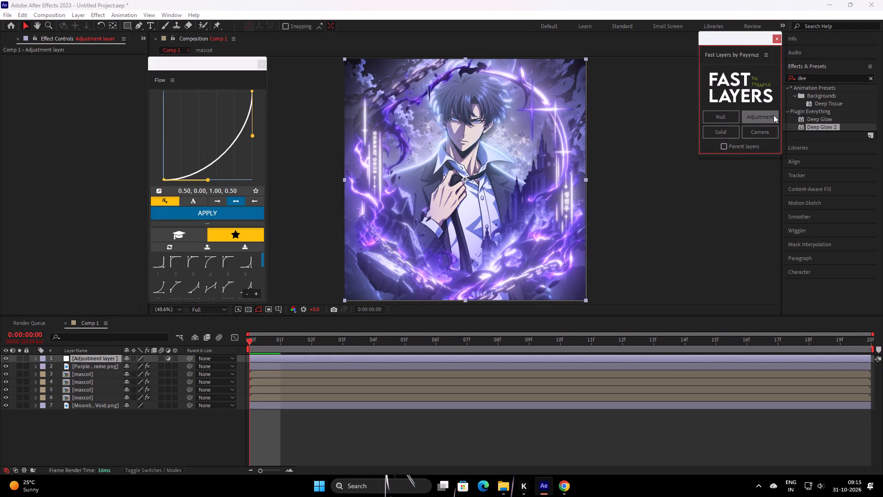
# Apply the Daksh cartoon lines preset to the layer 2 adjustment layer.
pyautogui.click(872, 76)
pyautogui.click(856, 76)
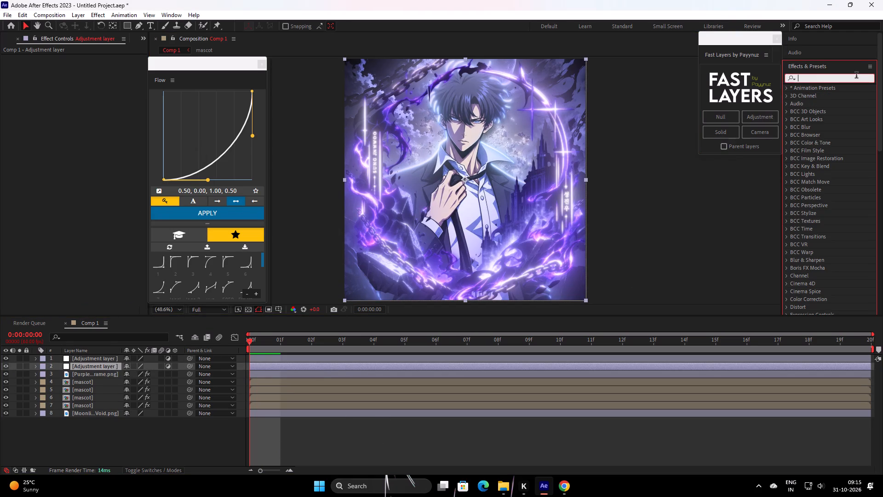
pyautogui.write('car')
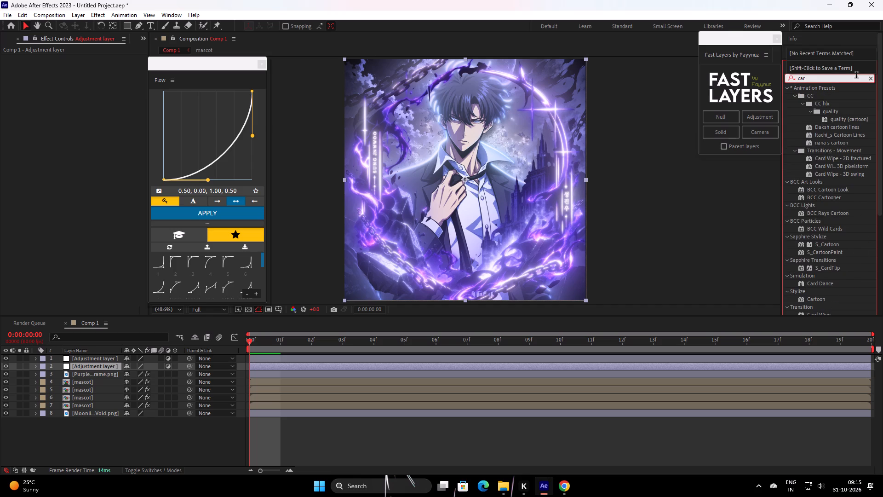
pyautogui.write('tt')
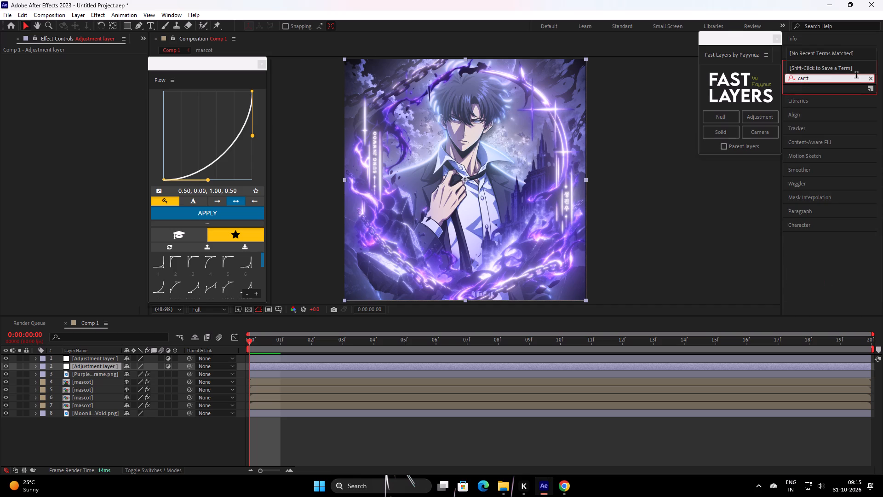
pyautogui.press('BackSpace')
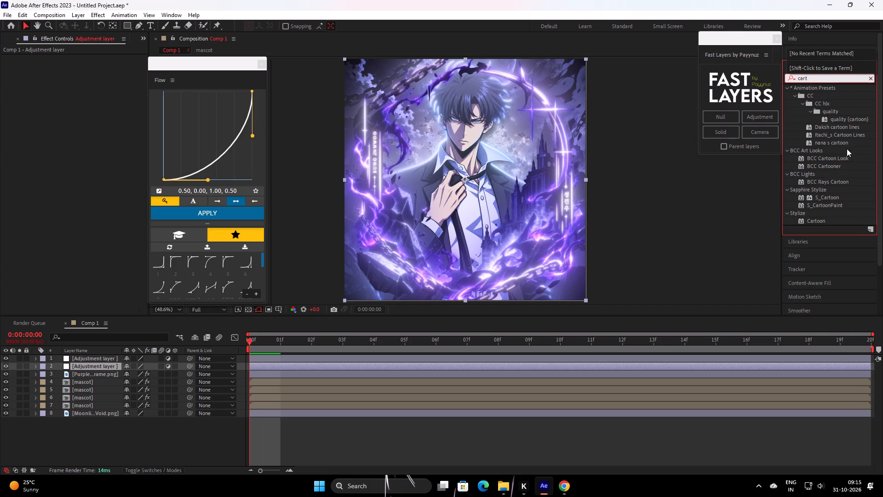
pyautogui.doubleClick(849, 126)
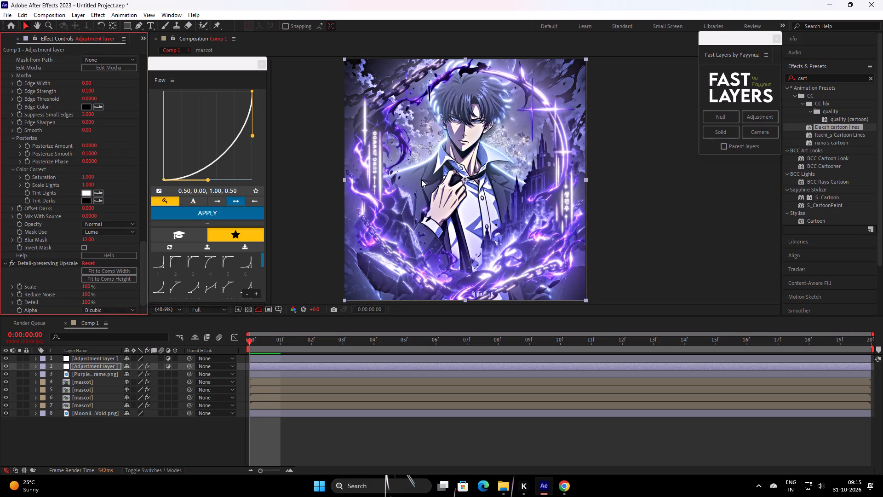
pyautogui.scroll(1, 421, 179)
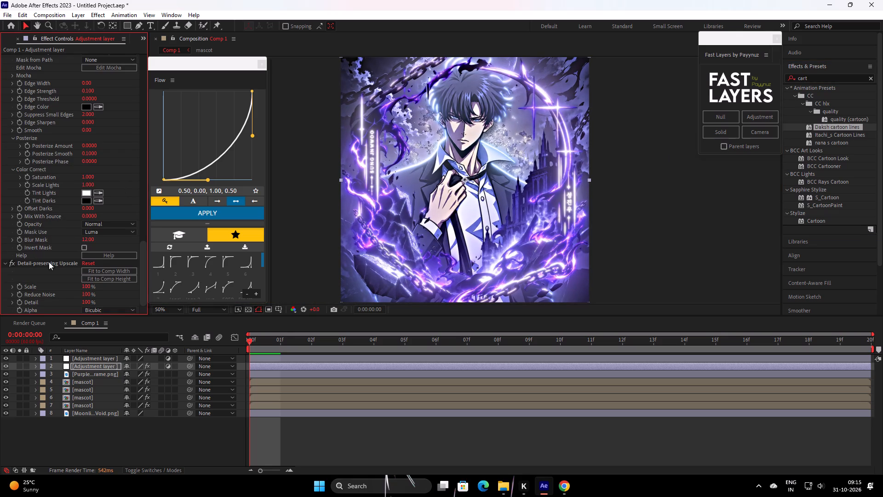
# Collapse all the cartoon preset's effect settings on the layer 2 adjustment layer.
pyautogui.click(53, 263)
pyautogui.hotkey('ctrl', 'a')
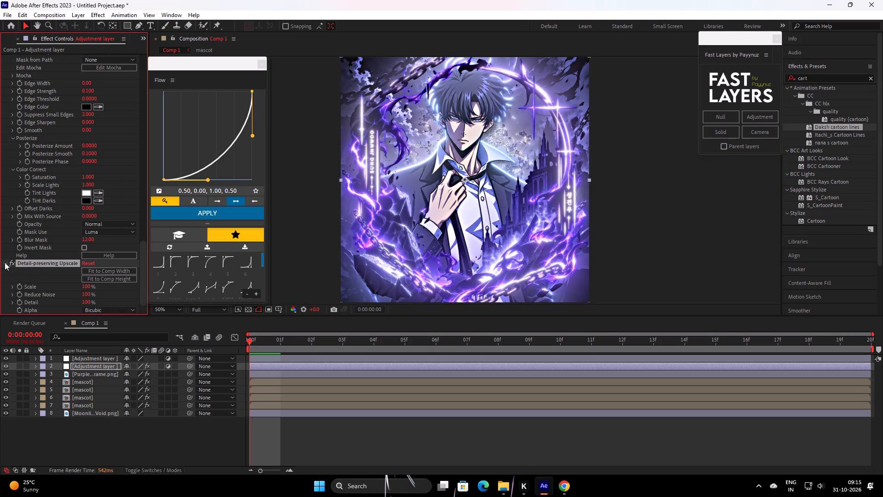
pyautogui.click(5, 262)
pyautogui.click(41, 205)
pyautogui.click(9, 55)
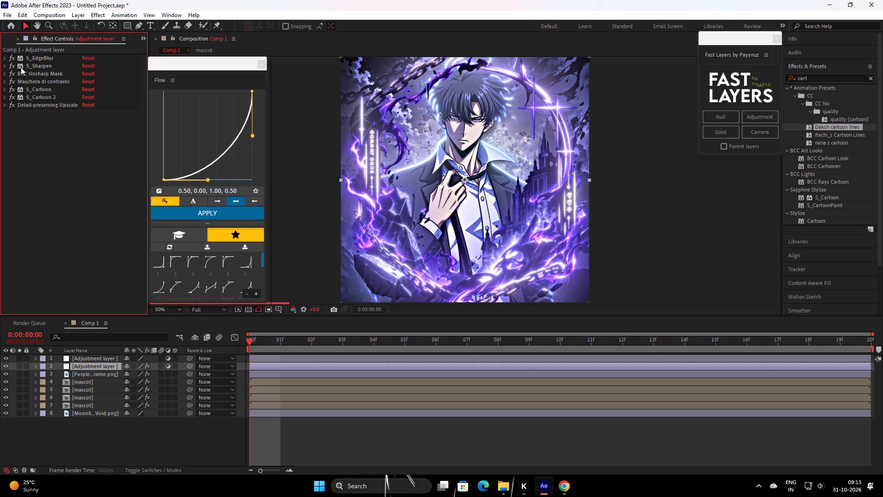
pyautogui.click(450, 431)
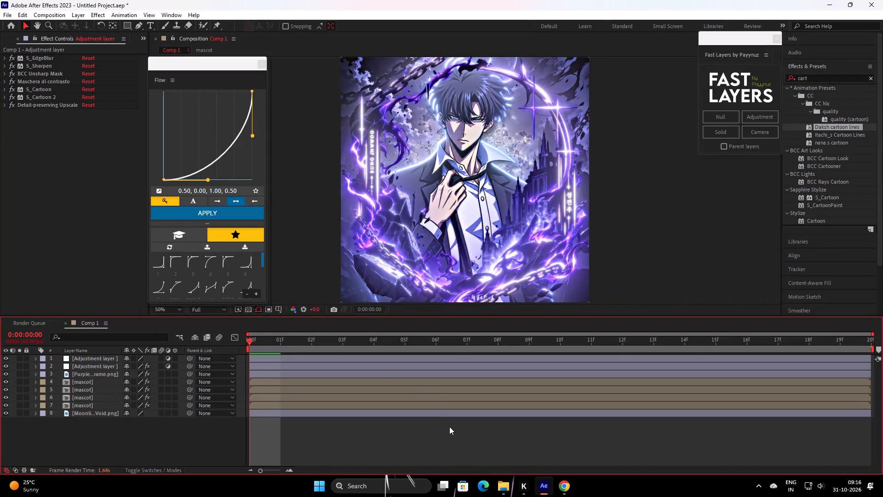
# Apply the quality (sharpen) preset from the CC hlx quality folder to the layer 1 adjustment layer.
pyautogui.click(353, 366)
pyautogui.click(363, 359)
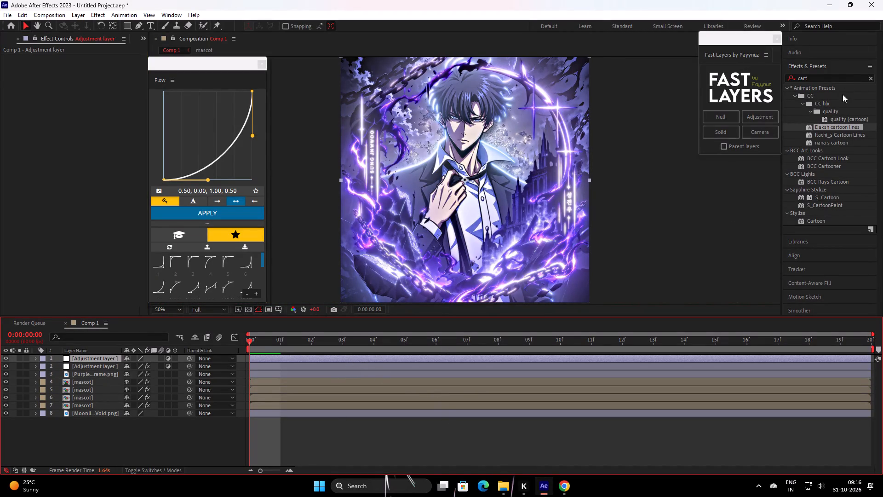
pyautogui.click(870, 76)
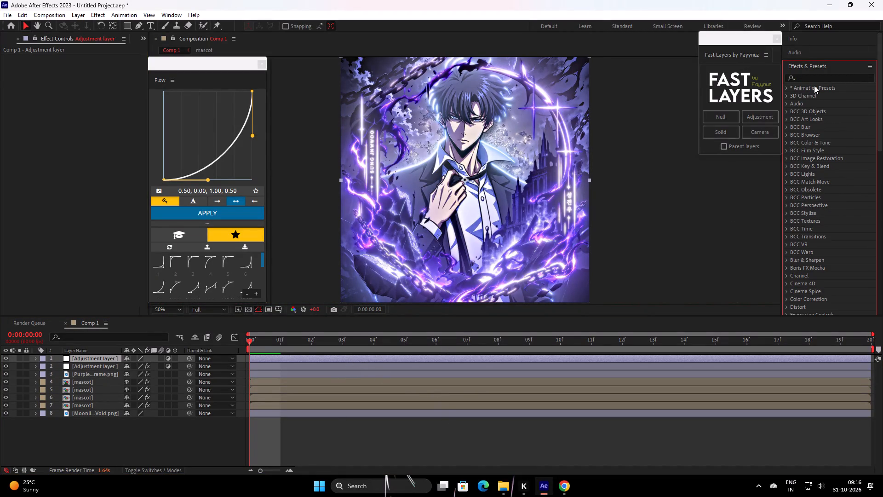
pyautogui.click(785, 91)
pyautogui.click(787, 88)
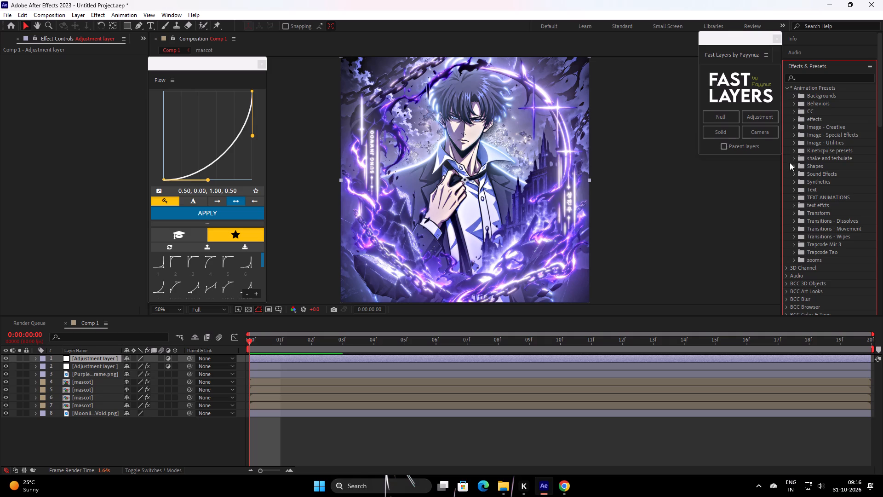
pyautogui.click(790, 109)
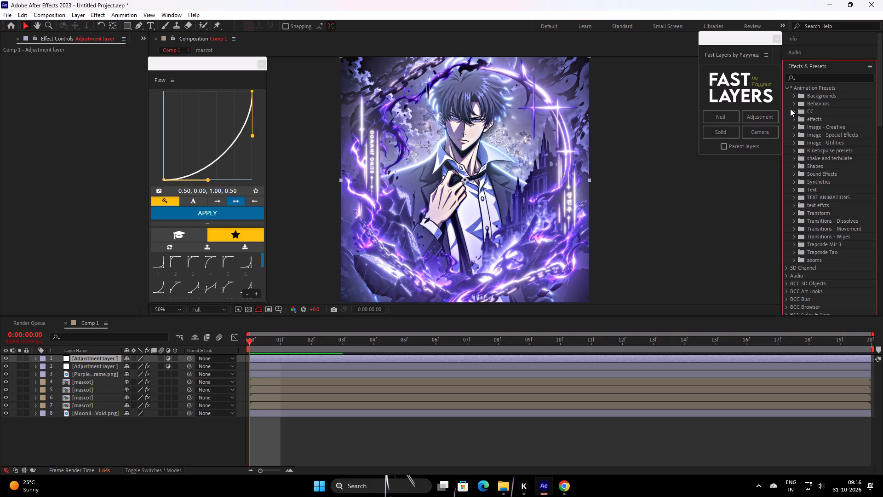
pyautogui.click(794, 111)
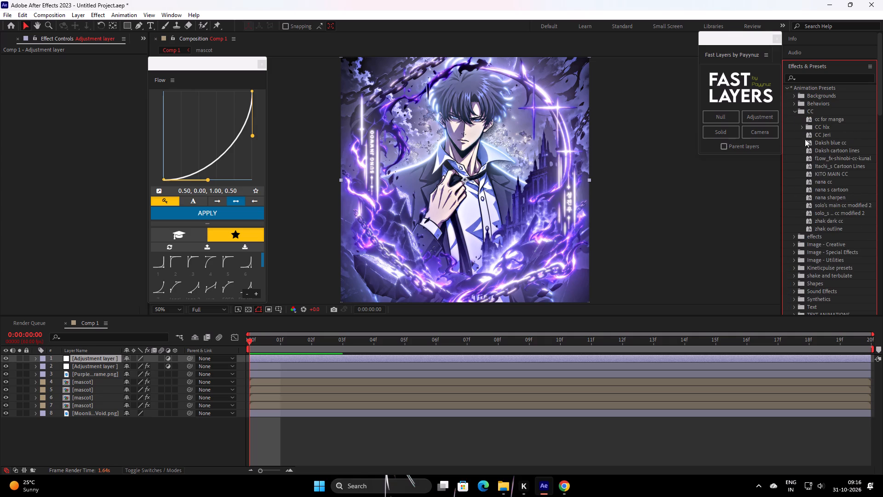
pyautogui.click(803, 128)
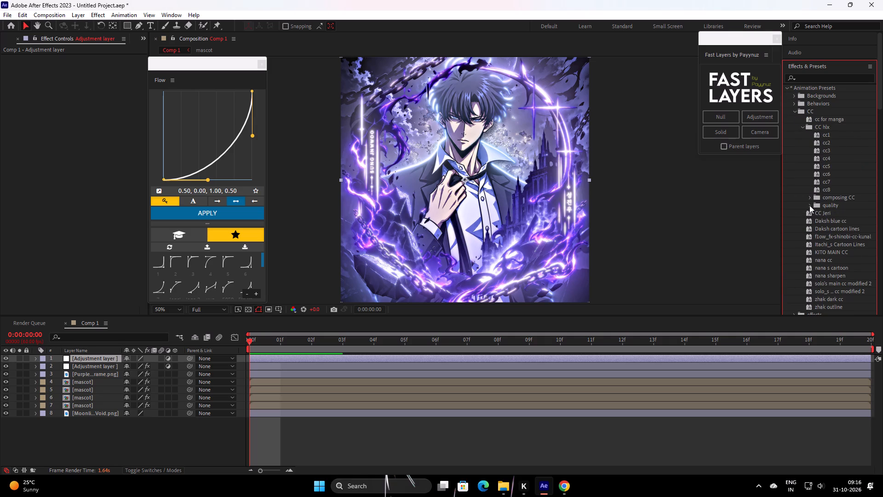
pyautogui.click(808, 204)
pyautogui.doubleClick(844, 220)
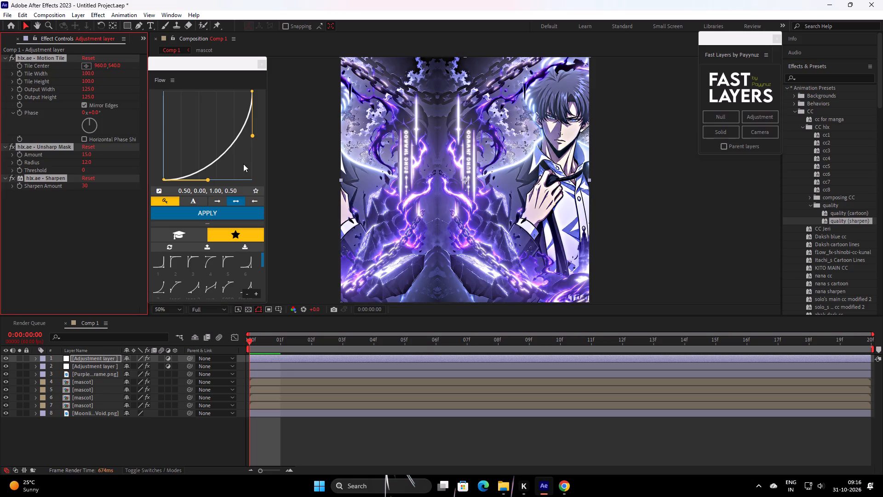
# Set the sharpen preset's Motion Tile Tile Center to 540, 540 and inspect the character up close.
pyautogui.click(99, 64)
pyautogui.write('540')
pyautogui.press('Return')
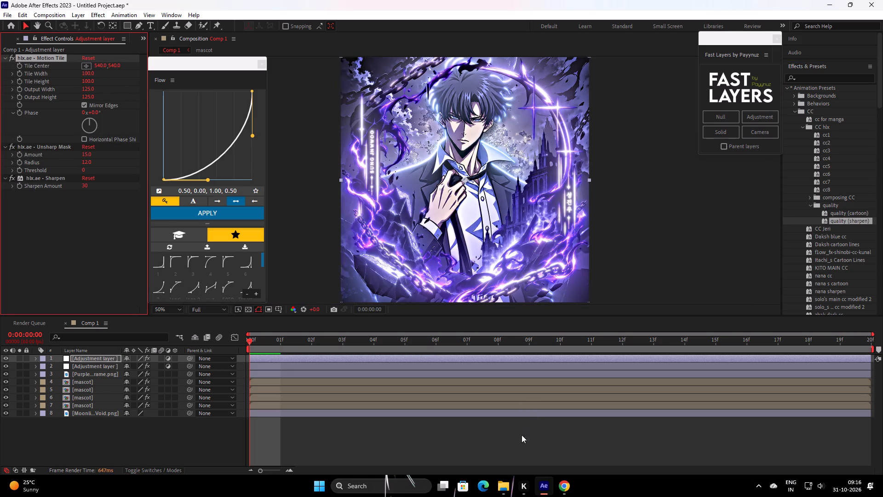
pyautogui.click(522, 436)
pyautogui.scroll(1, 453, 171)
pyautogui.moveTo(453, 173); pyautogui.dragTo(472, 254, button='middle')
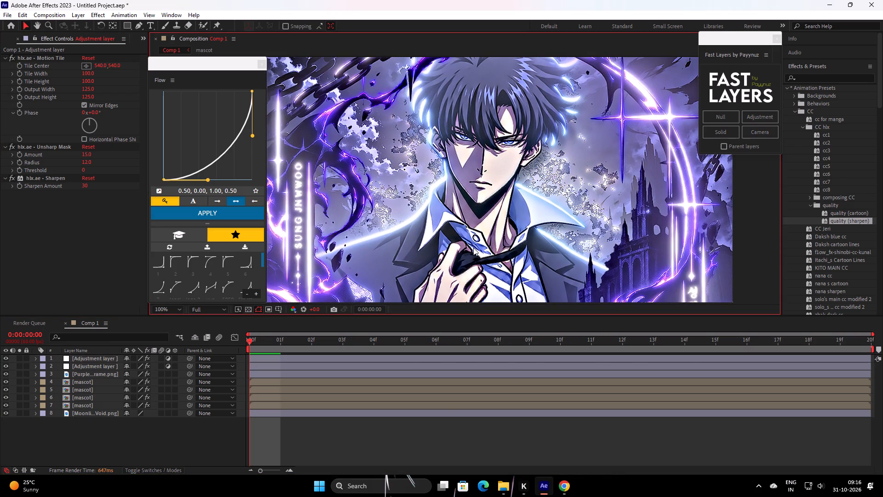
# Add a third adjustment layer on top, apply the CC Jeri colour preset to it, and view the whole composition.
pyautogui.click(272, 362)
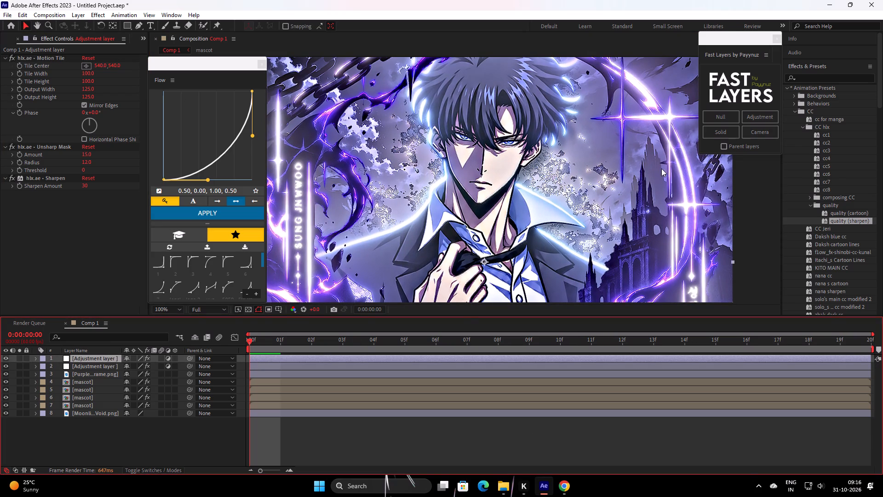
pyautogui.click(751, 120)
pyautogui.click(436, 358)
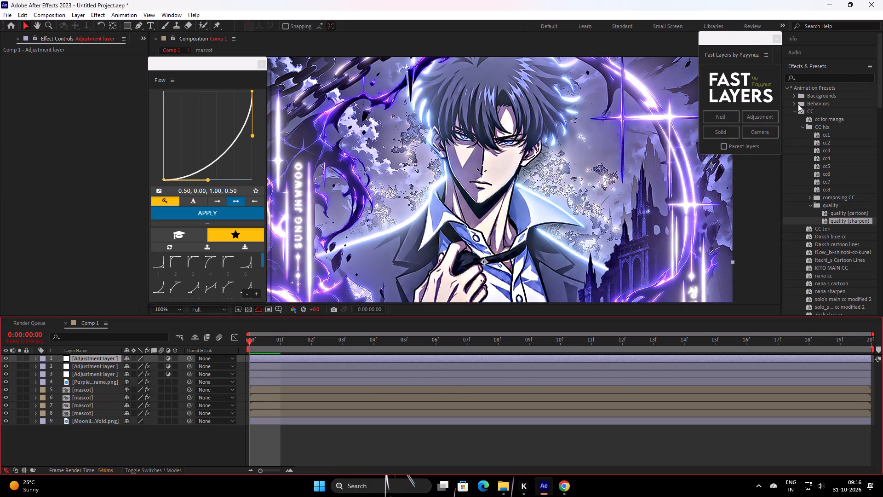
pyautogui.click(837, 80)
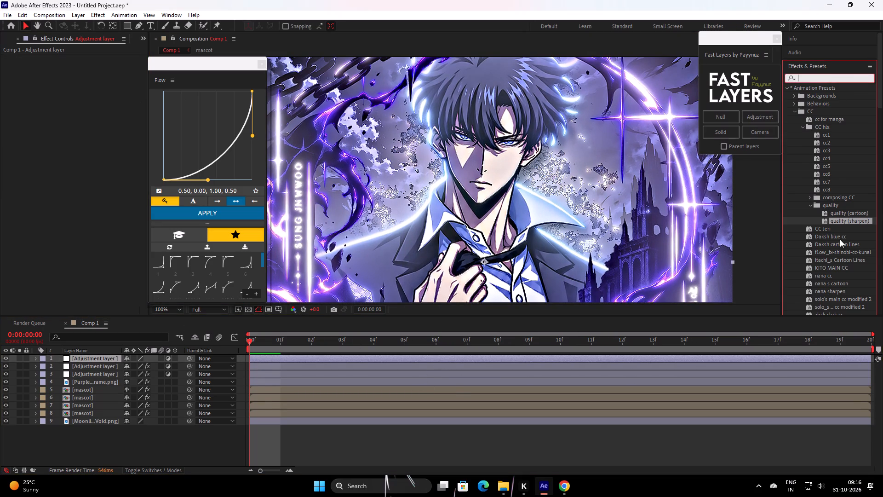
pyautogui.doubleClick(827, 229)
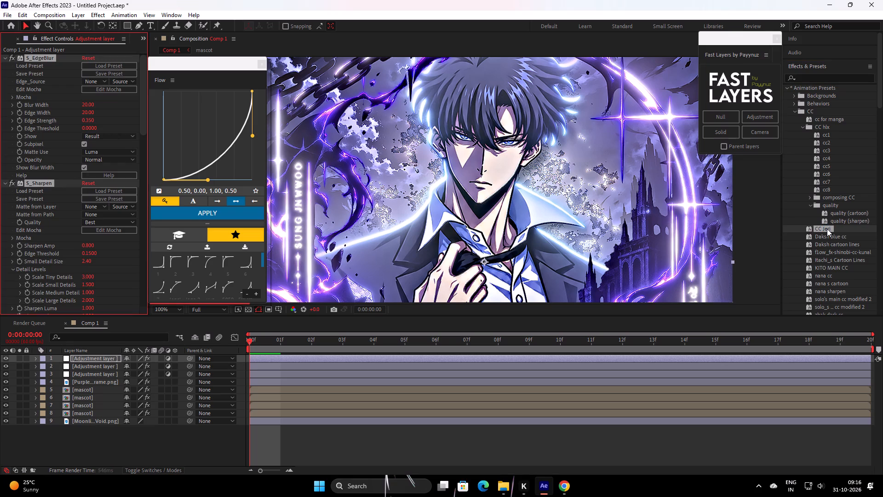
pyautogui.scroll(-2, 511, 209)
pyautogui.moveTo(515, 209); pyautogui.dragTo(514, 201, button='middle')
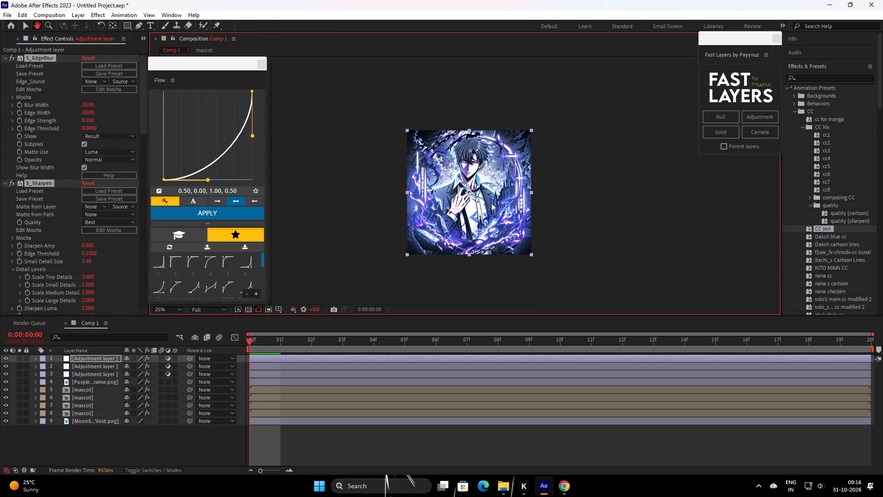
pyautogui.click(159, 310)
pyautogui.click(182, 160)
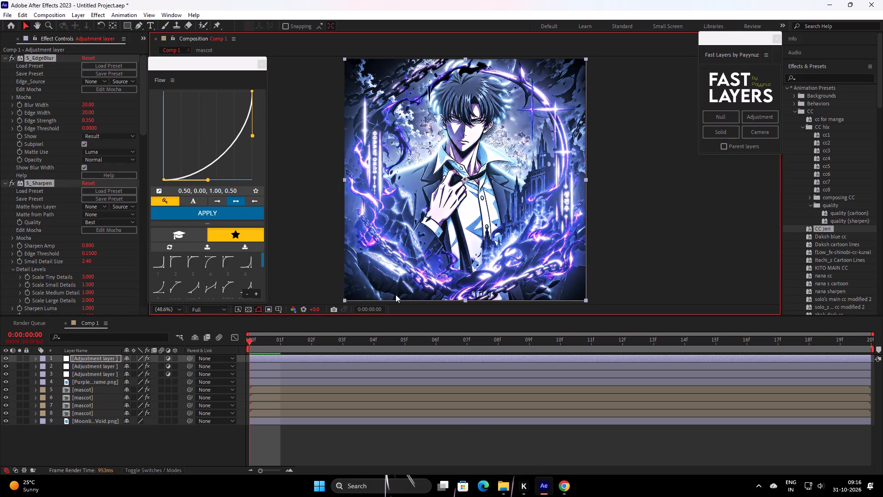
# Hide the layer 2 adjustment layer carrying the sharpen preset and check the image.
pyautogui.click(6, 365)
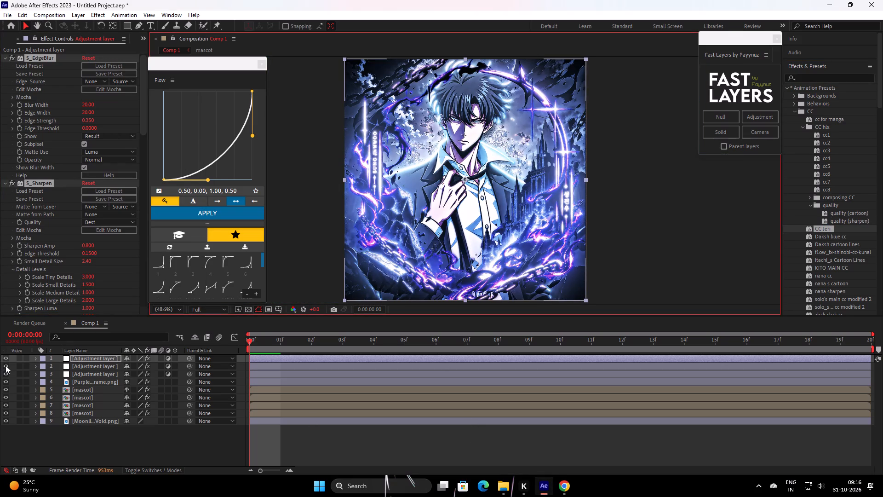
pyautogui.scroll(1, 409, 232)
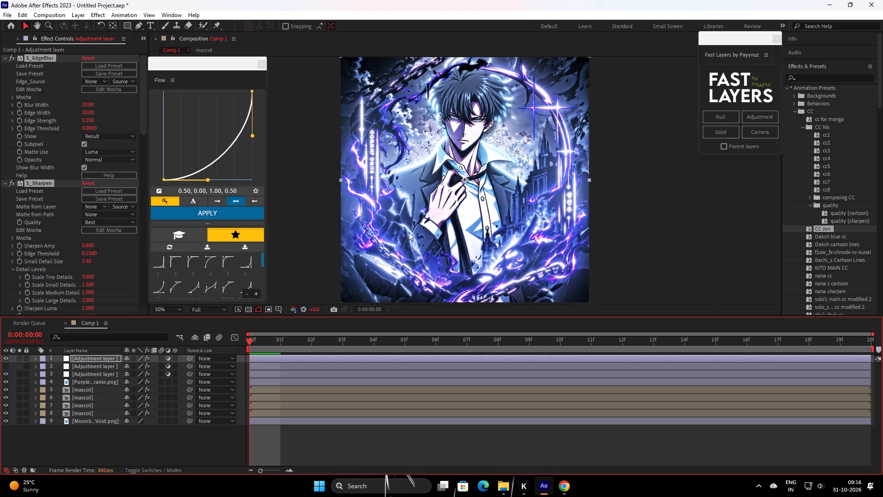
pyautogui.scroll(1, 409, 232)
pyautogui.scroll(-1, 409, 232)
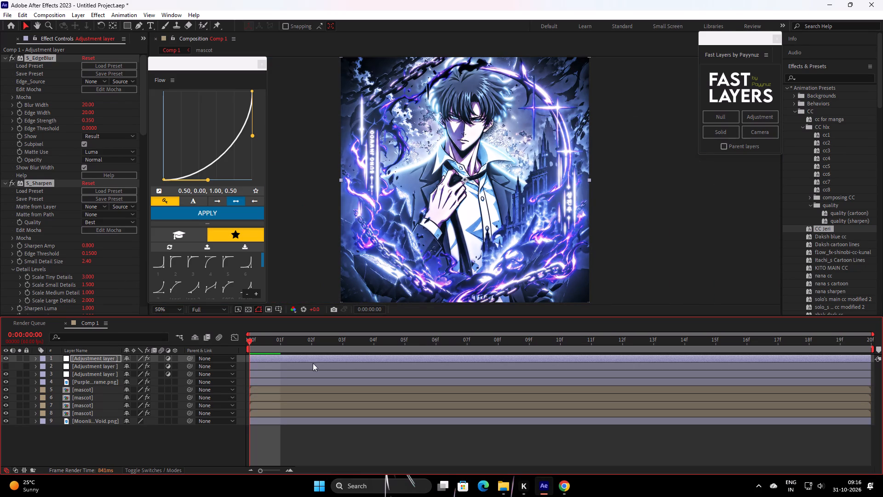
# Apply the Hue/Saturation effect to the purple energy frame layer.
pyautogui.click(279, 366)
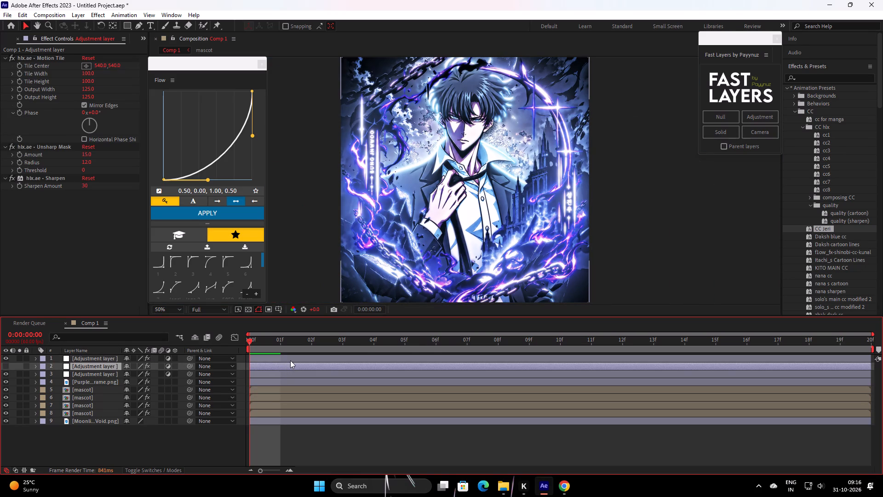
pyautogui.click(291, 359)
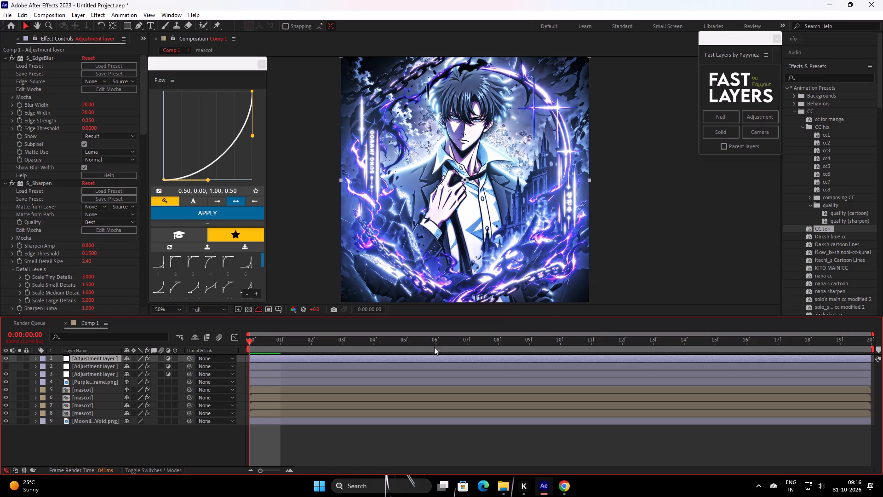
pyautogui.click(304, 376)
pyautogui.click(300, 385)
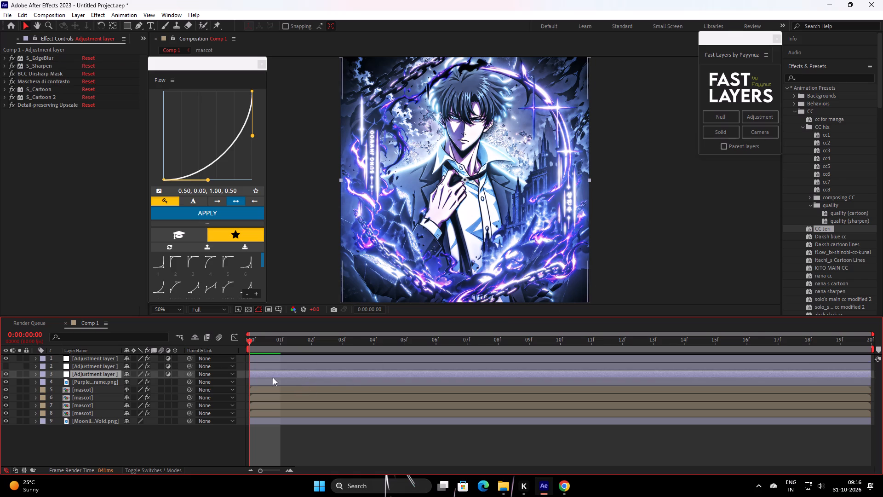
pyautogui.click(287, 379)
pyautogui.click(852, 79)
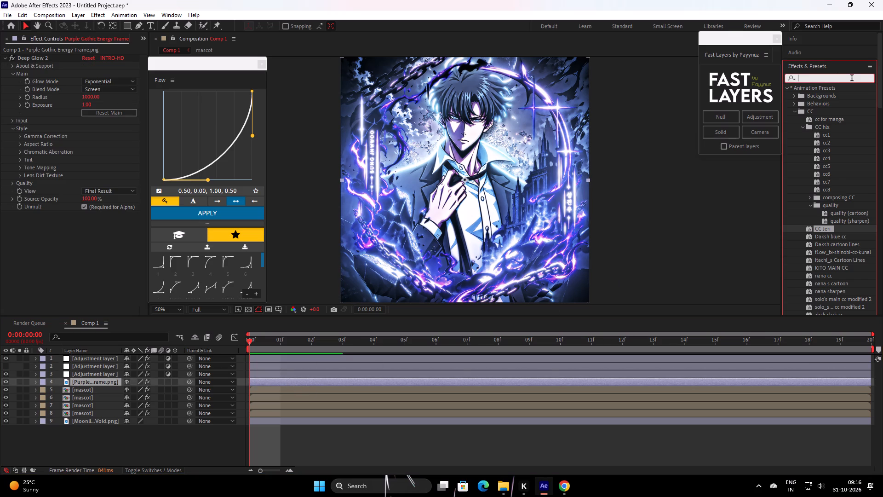
pyautogui.write('hue')
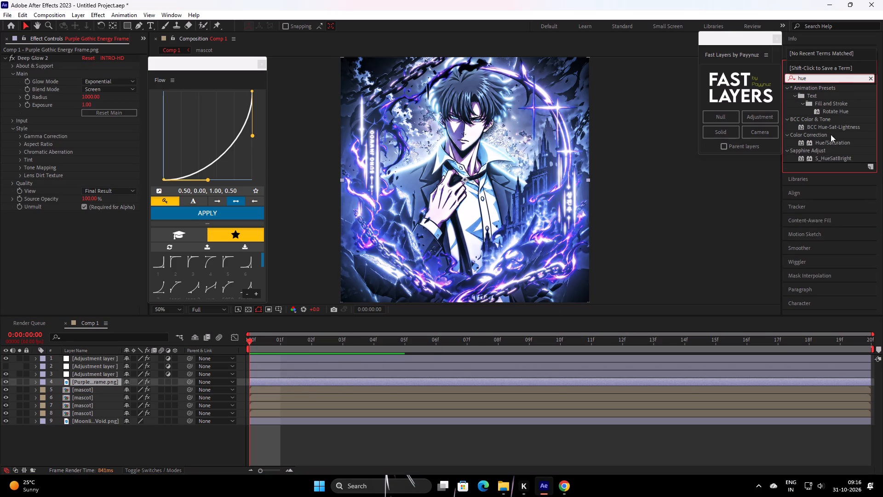
pyautogui.doubleClick(832, 143)
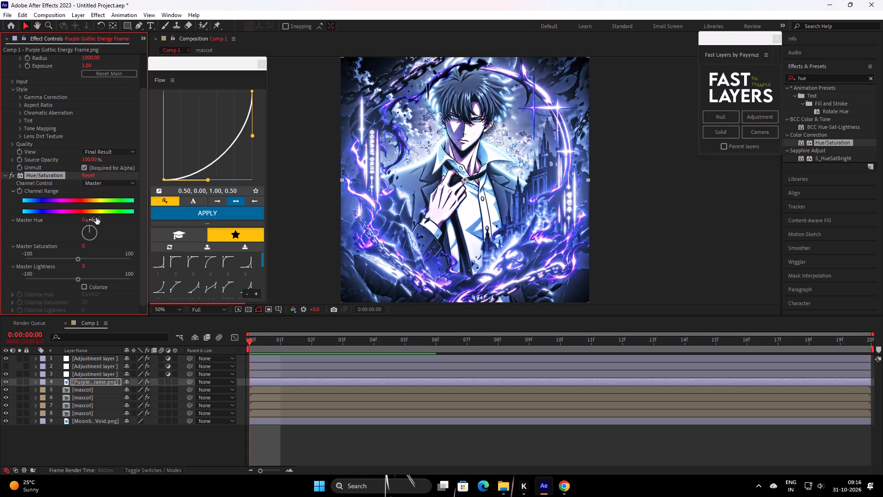
# Shift the frame's Master Hue to about 315° so its purple glow turns light blue.
pyautogui.moveTo(95, 218); pyautogui.dragTo(160, 220)
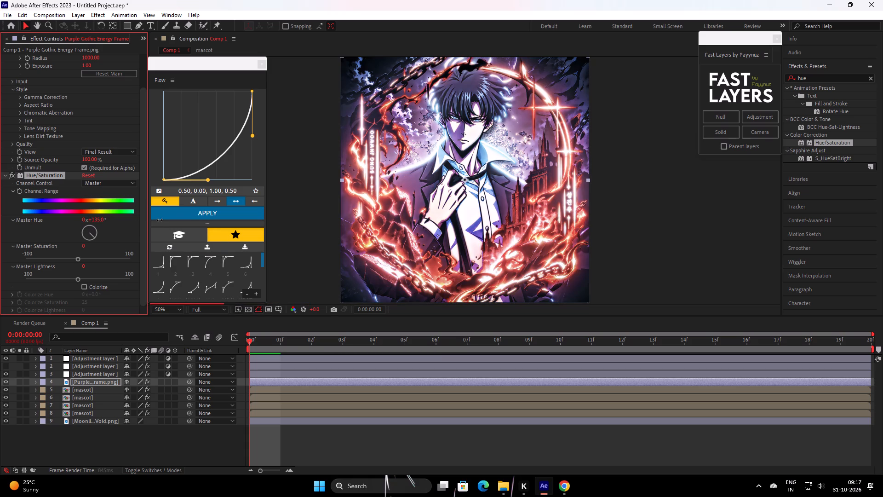
pyautogui.moveTo(160, 220); pyautogui.dragTo(196, 220)
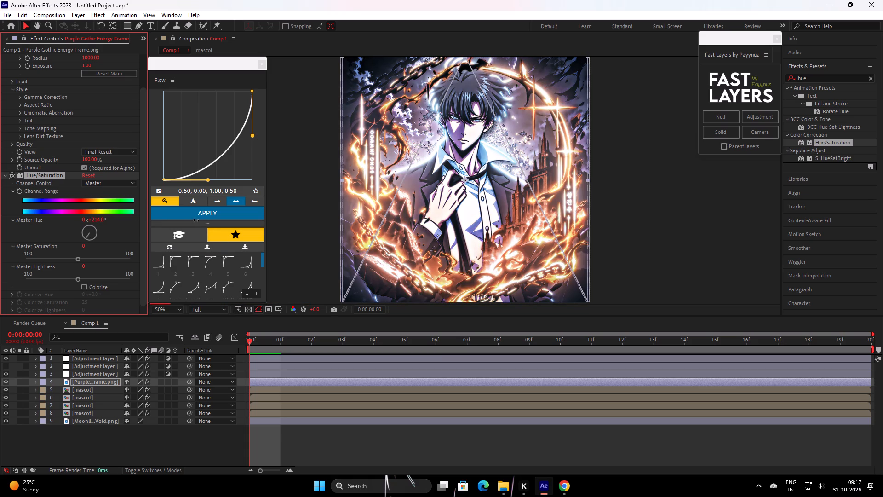
pyautogui.moveTo(196, 220); pyautogui.dragTo(217, 220)
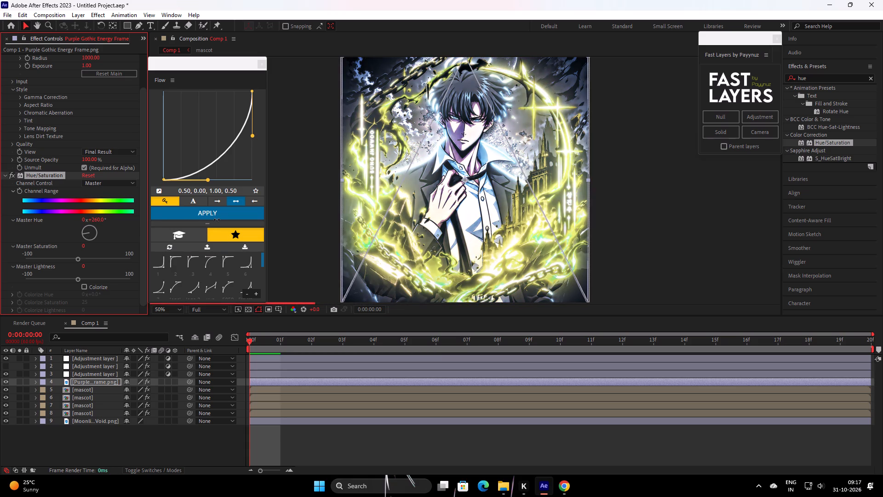
pyautogui.moveTo(217, 220); pyautogui.dragTo(272, 227)
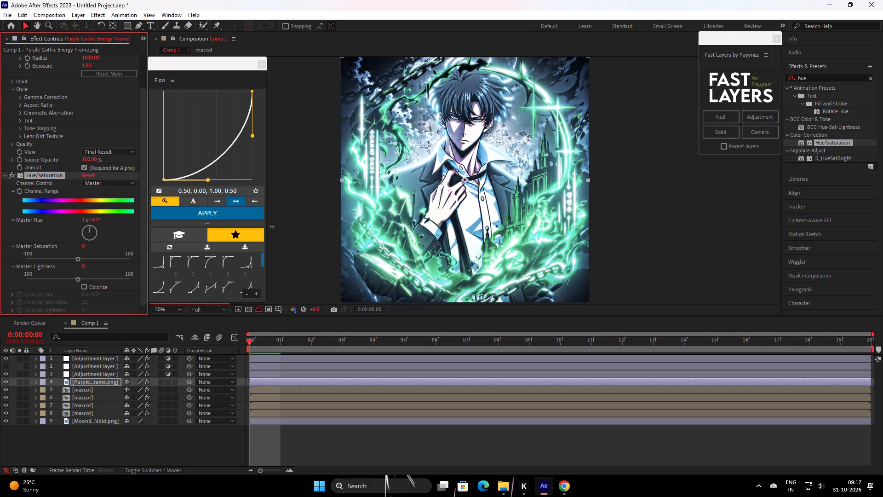
pyautogui.moveTo(272, 227); pyautogui.dragTo(281, 227)
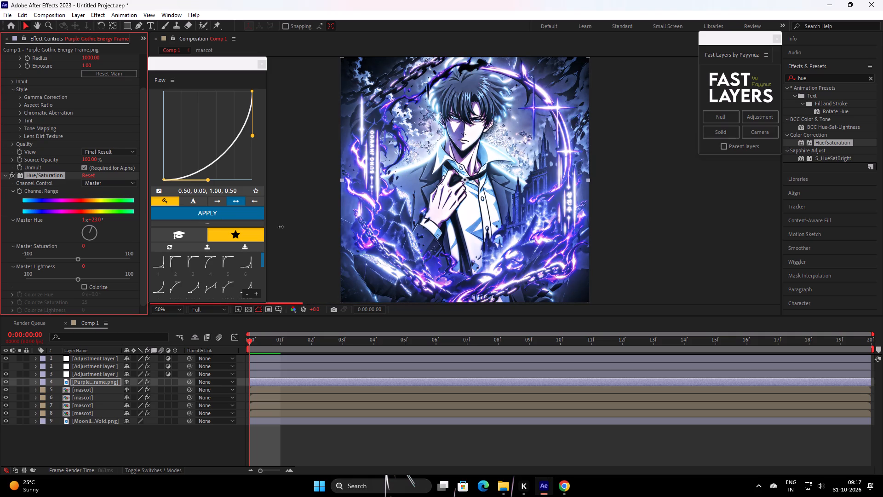
pyautogui.moveTo(281, 227); pyautogui.dragTo(252, 228)
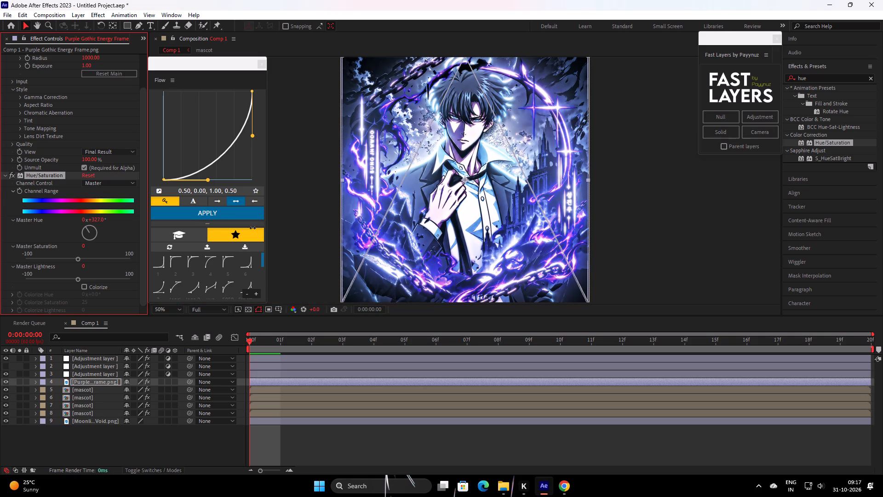
pyautogui.moveTo(252, 228); pyautogui.dragTo(249, 228)
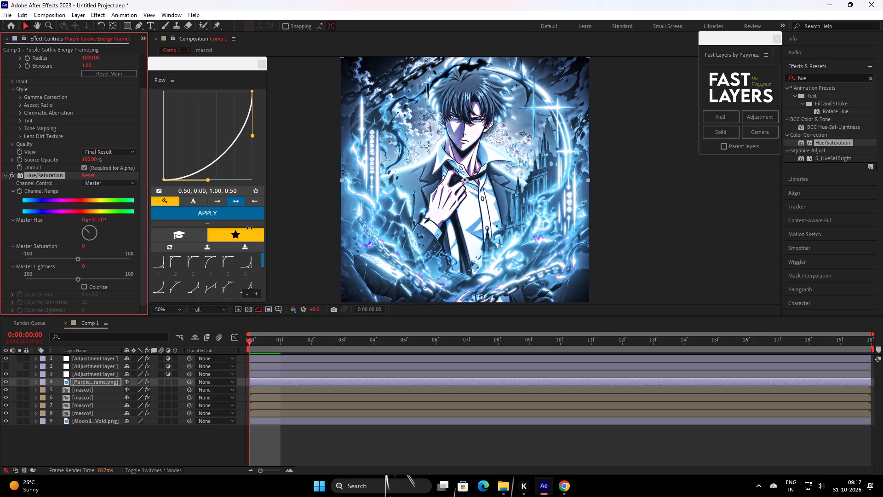
pyautogui.moveTo(249, 228); pyautogui.dragTo(250, 228)
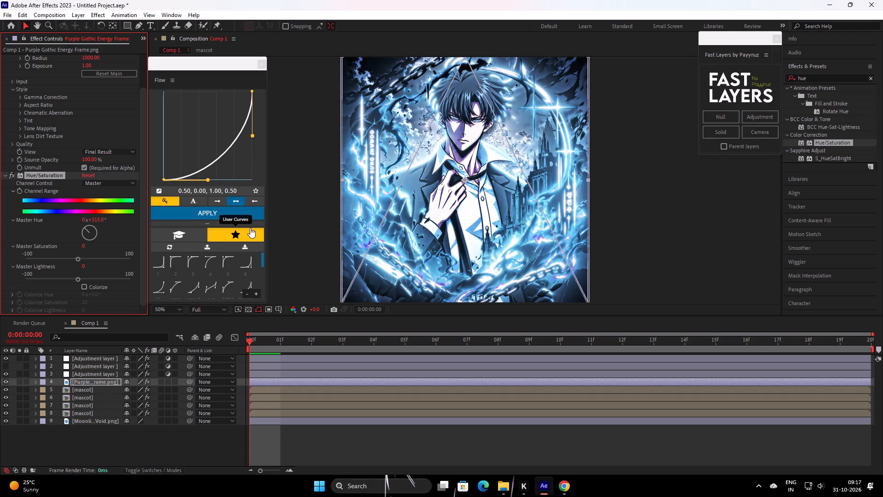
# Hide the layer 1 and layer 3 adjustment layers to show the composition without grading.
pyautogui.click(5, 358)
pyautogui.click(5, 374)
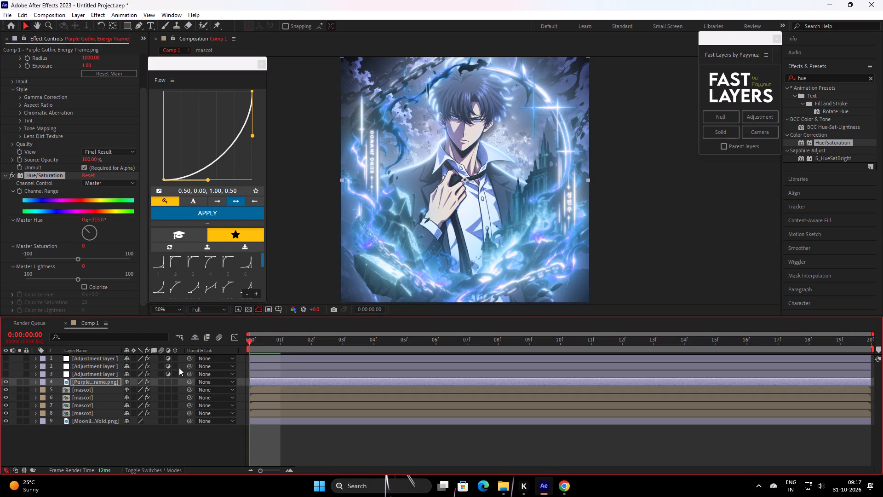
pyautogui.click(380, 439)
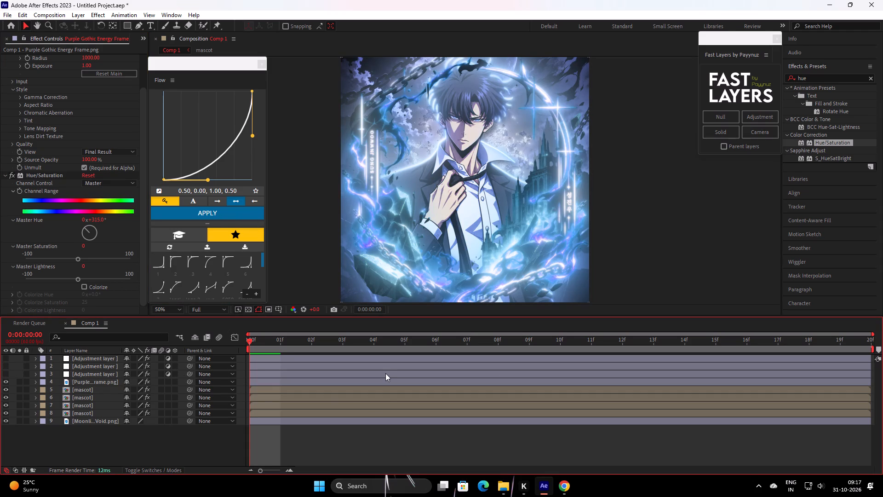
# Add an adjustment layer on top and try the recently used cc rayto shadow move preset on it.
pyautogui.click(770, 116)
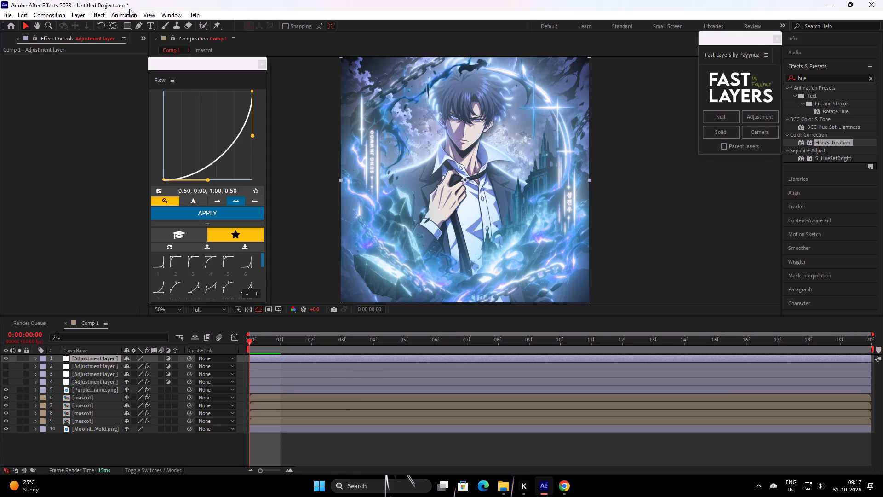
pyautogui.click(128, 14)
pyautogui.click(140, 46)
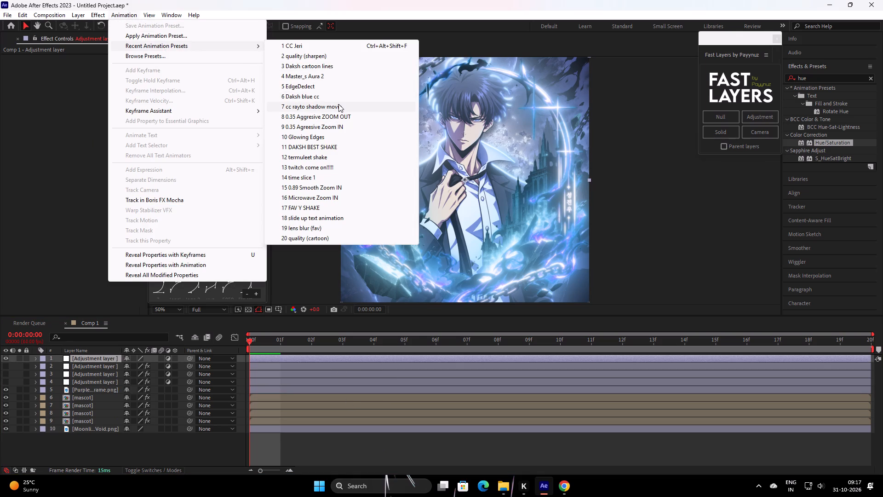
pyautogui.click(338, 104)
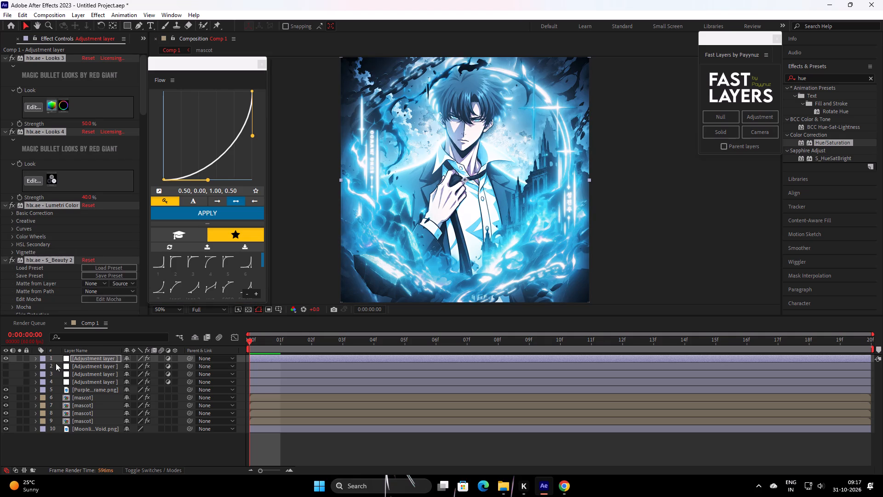
# Show the layer 4 adjustment layer with the cartoon lines again, then inspect the character up close and the whole composition.
pyautogui.click(3, 381)
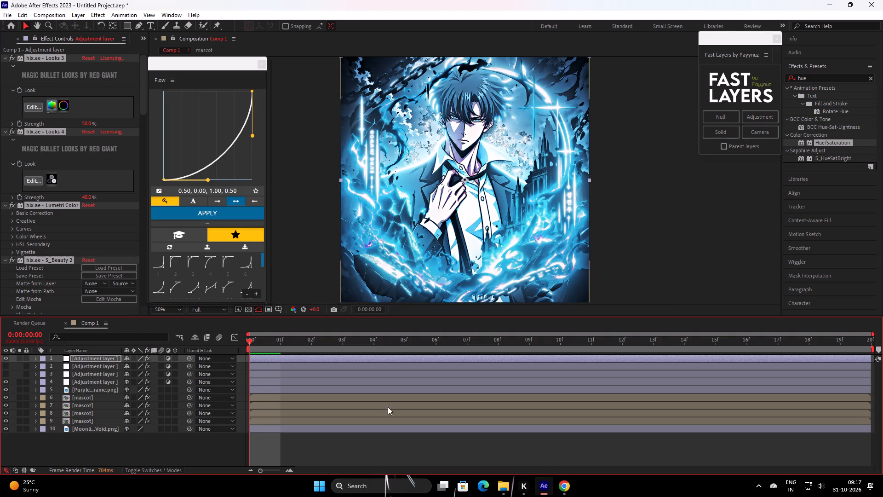
pyautogui.click(449, 447)
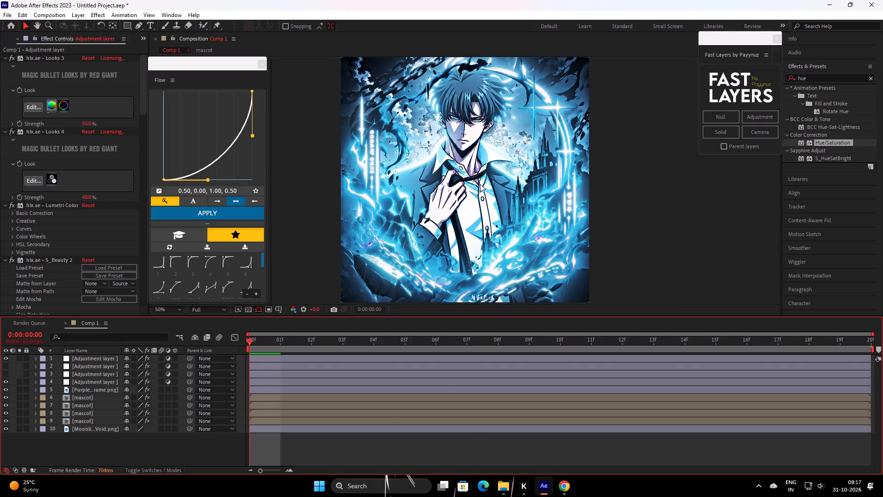
pyautogui.scroll(1, 480, 184)
pyautogui.moveTo(494, 165); pyautogui.dragTo(491, 204, button='middle')
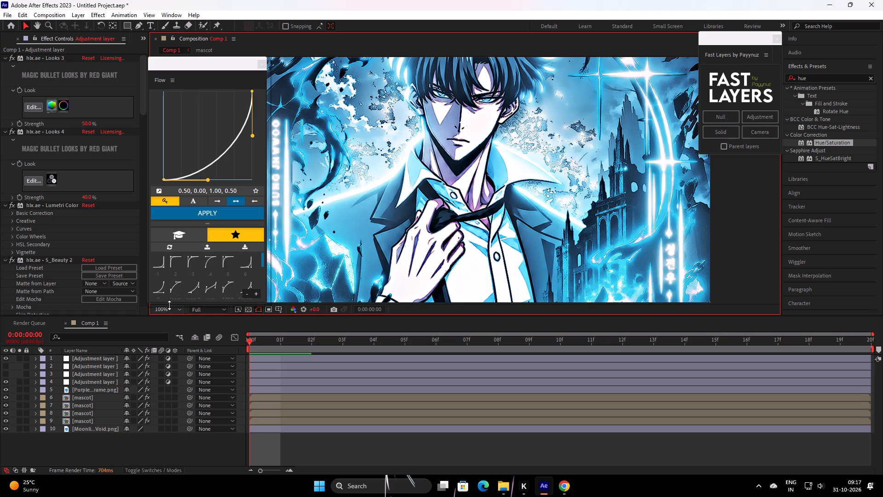
pyautogui.click(167, 311)
pyautogui.click(182, 156)
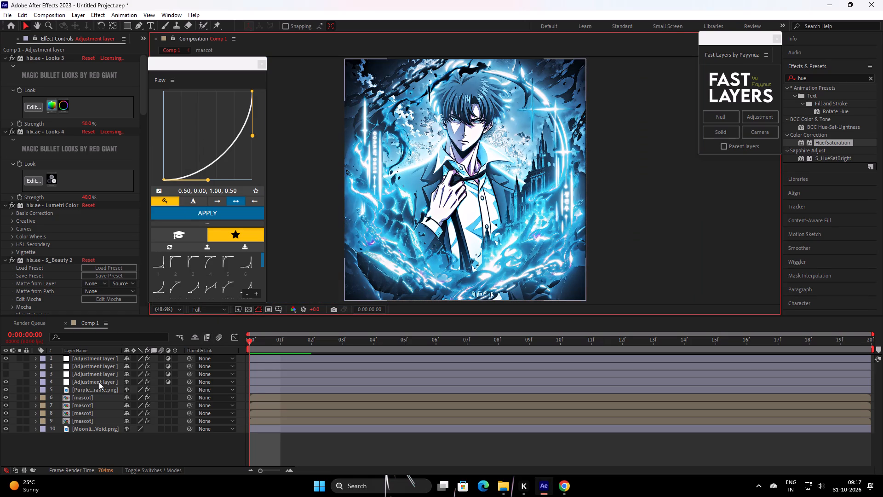
# Delete the top three adjustment layers, keeping only the one with the cartoon line effects.
pyautogui.click(99, 381)
pyautogui.click(100, 372)
pyautogui.keyDown('ctrl'); pyautogui.keyDown('shift'); pyautogui.click(102, 358); pyautogui.keyUp('shift'); pyautogui.keyUp('ctrl')
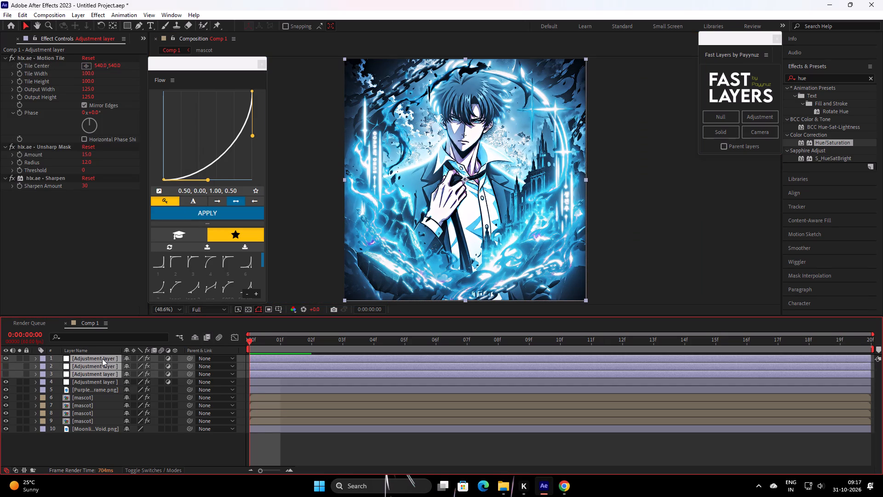
pyautogui.press('BackSpace')
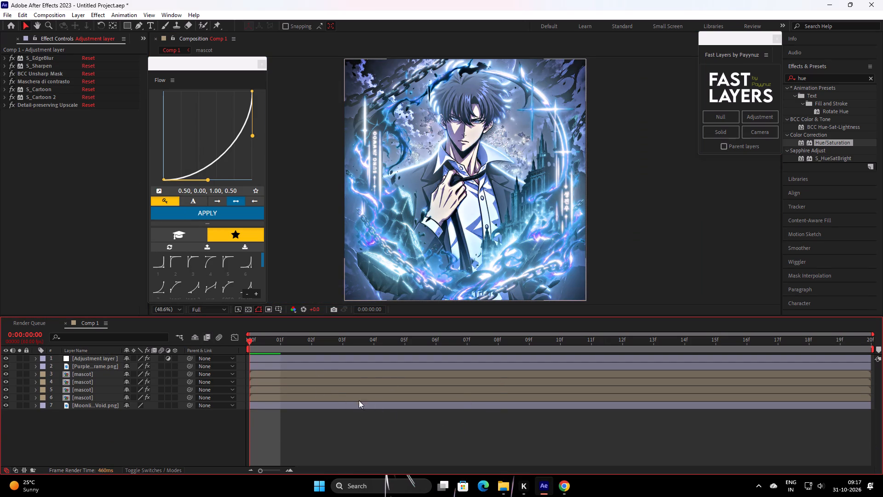
# Add a new adjustment layer above the cartoon lines adjustment layer.
pyautogui.click(266, 360)
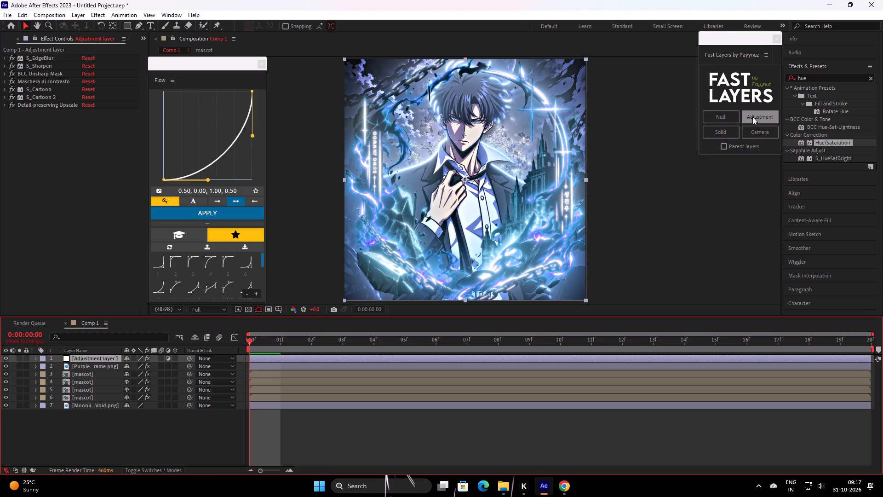
pyautogui.click(753, 116)
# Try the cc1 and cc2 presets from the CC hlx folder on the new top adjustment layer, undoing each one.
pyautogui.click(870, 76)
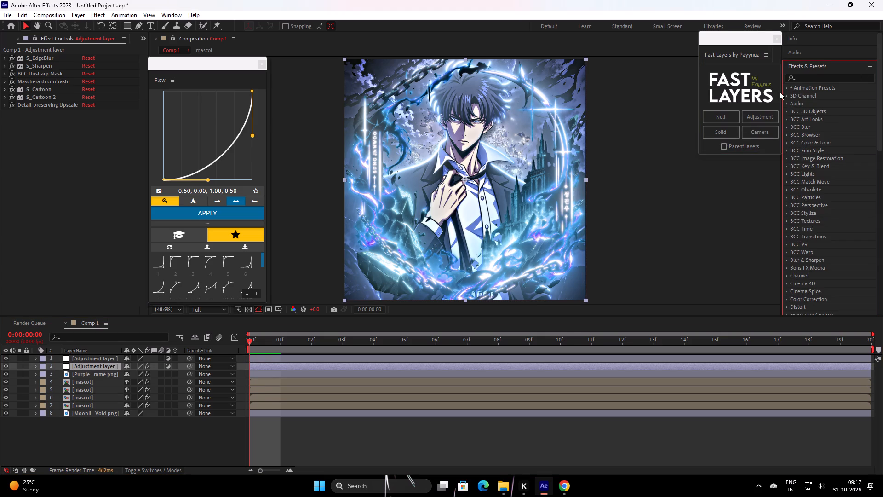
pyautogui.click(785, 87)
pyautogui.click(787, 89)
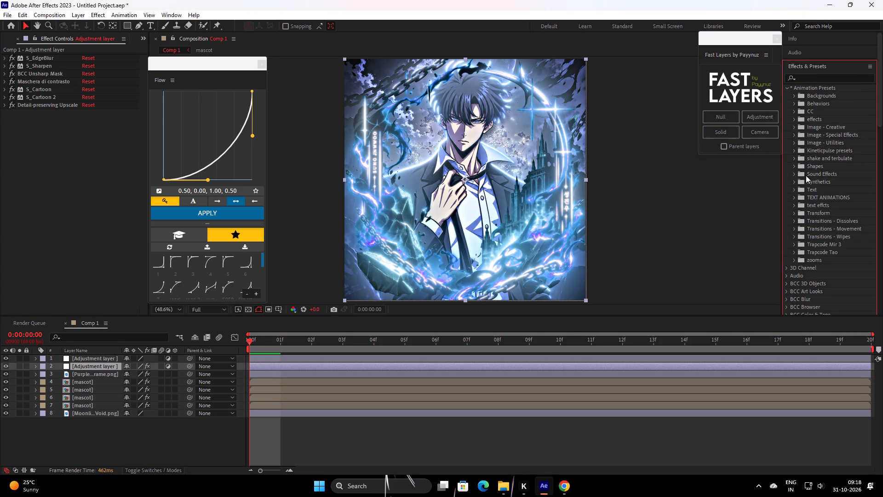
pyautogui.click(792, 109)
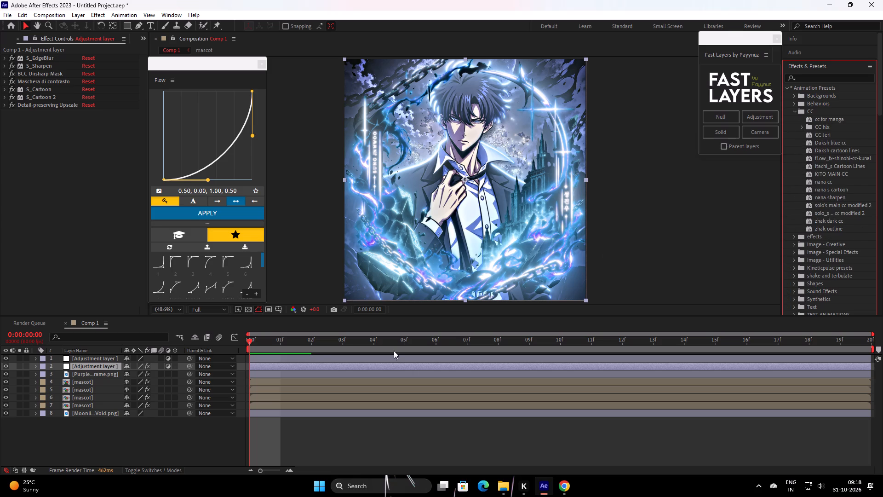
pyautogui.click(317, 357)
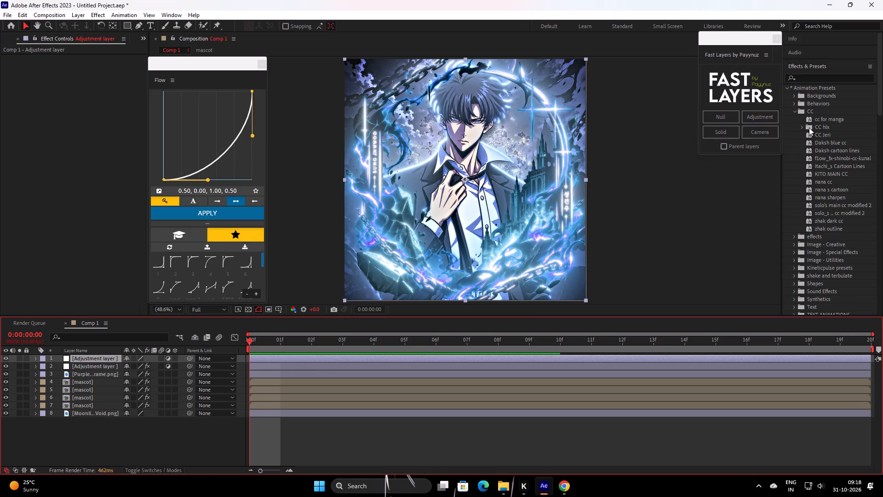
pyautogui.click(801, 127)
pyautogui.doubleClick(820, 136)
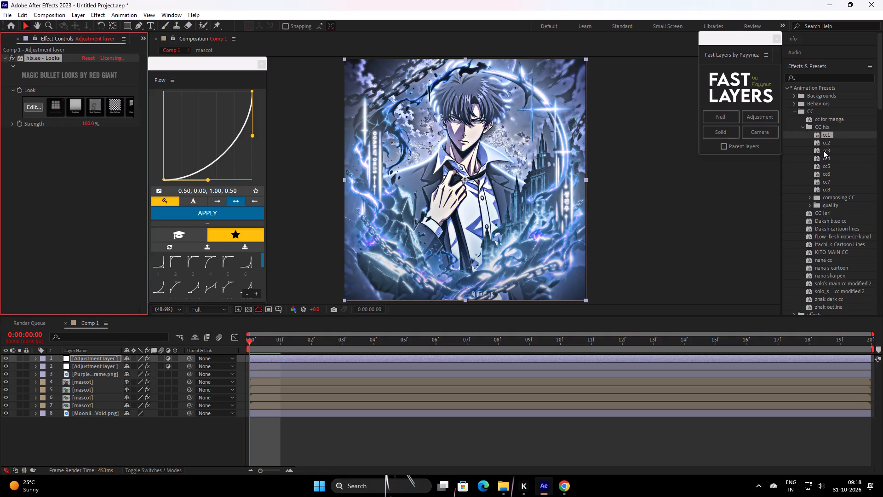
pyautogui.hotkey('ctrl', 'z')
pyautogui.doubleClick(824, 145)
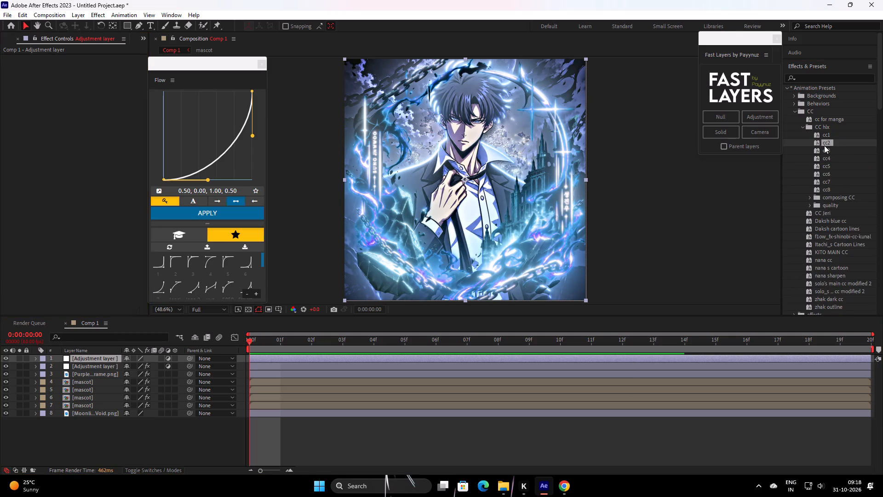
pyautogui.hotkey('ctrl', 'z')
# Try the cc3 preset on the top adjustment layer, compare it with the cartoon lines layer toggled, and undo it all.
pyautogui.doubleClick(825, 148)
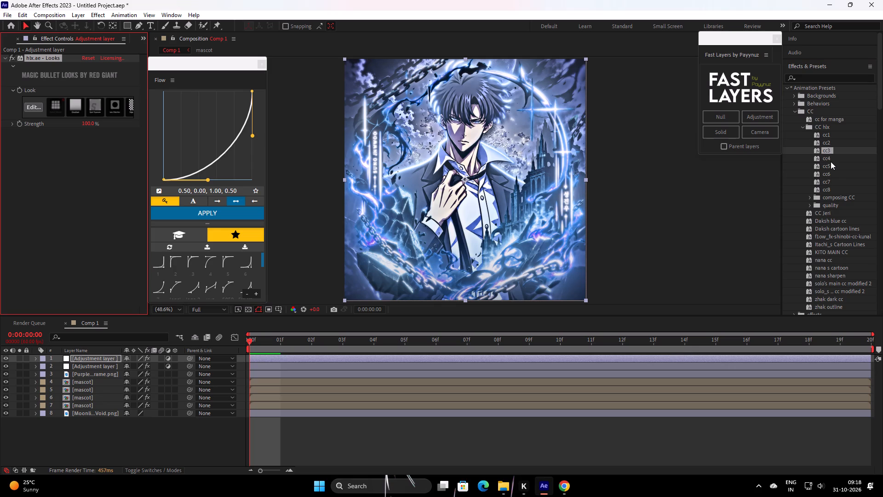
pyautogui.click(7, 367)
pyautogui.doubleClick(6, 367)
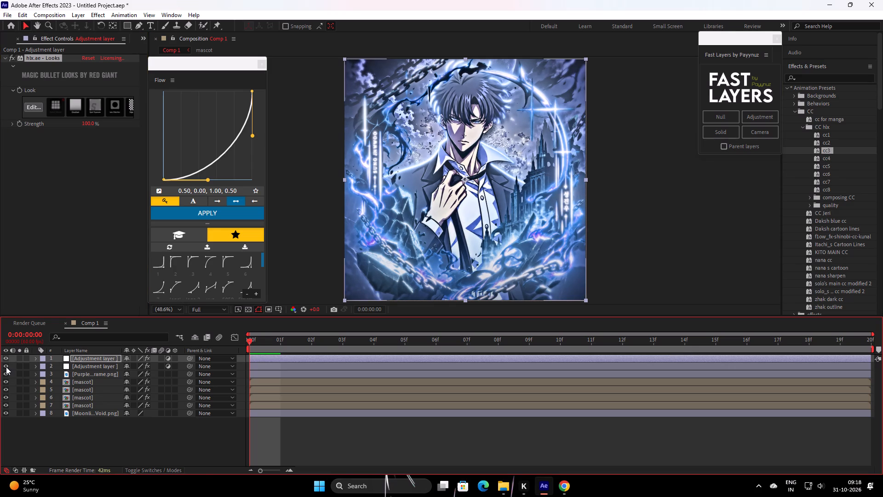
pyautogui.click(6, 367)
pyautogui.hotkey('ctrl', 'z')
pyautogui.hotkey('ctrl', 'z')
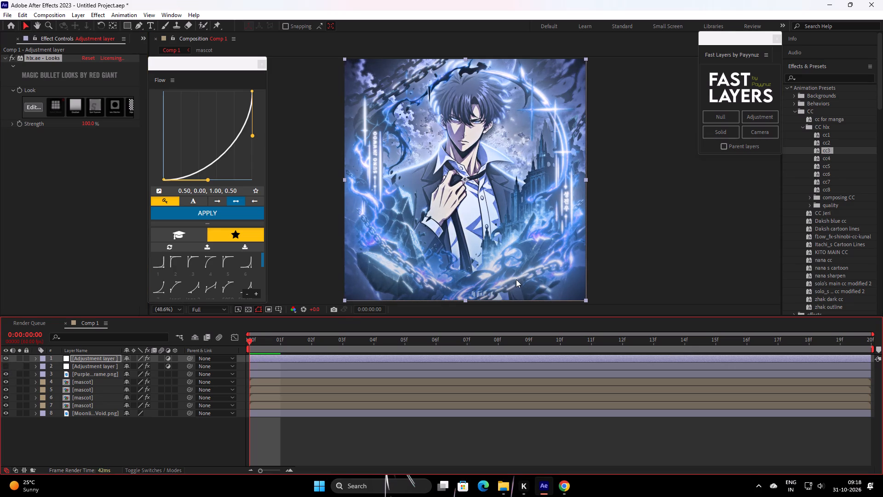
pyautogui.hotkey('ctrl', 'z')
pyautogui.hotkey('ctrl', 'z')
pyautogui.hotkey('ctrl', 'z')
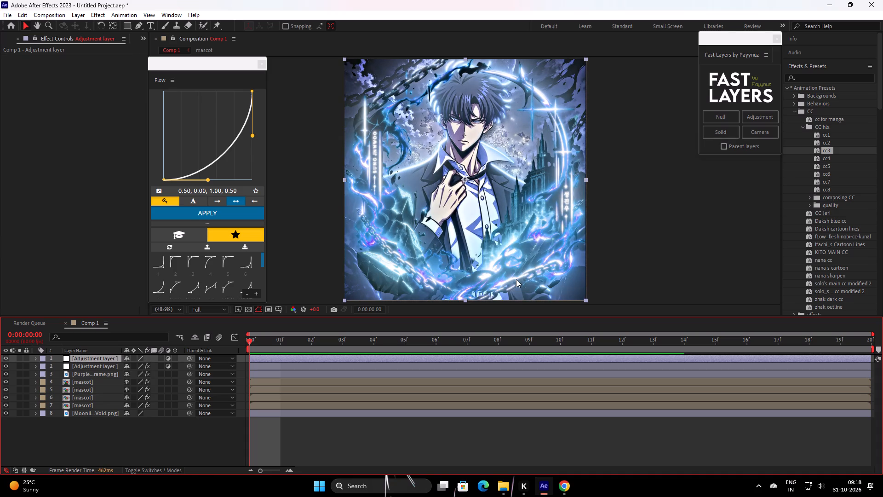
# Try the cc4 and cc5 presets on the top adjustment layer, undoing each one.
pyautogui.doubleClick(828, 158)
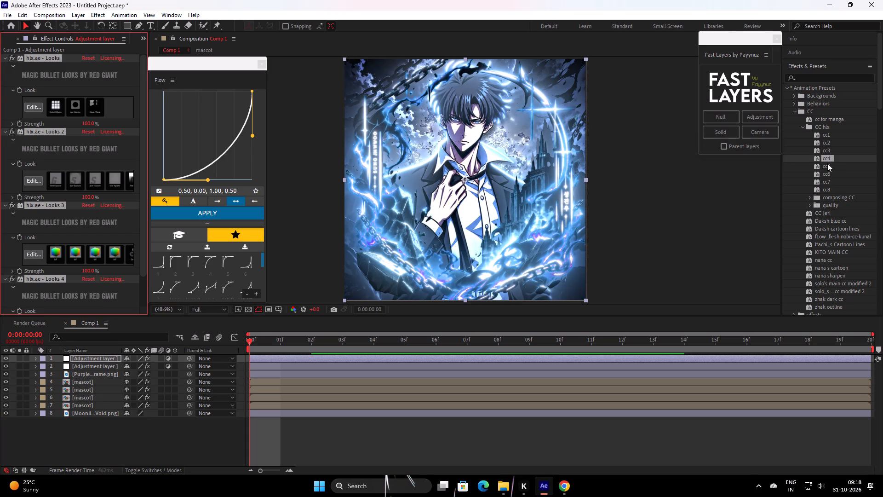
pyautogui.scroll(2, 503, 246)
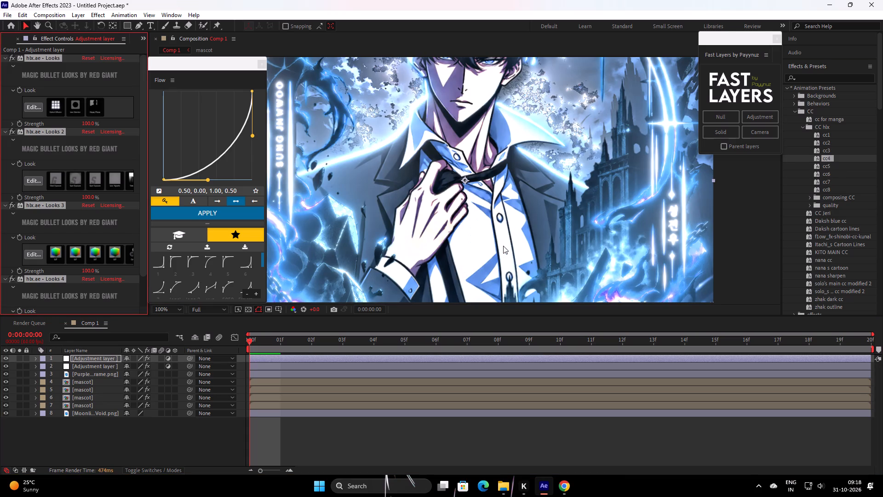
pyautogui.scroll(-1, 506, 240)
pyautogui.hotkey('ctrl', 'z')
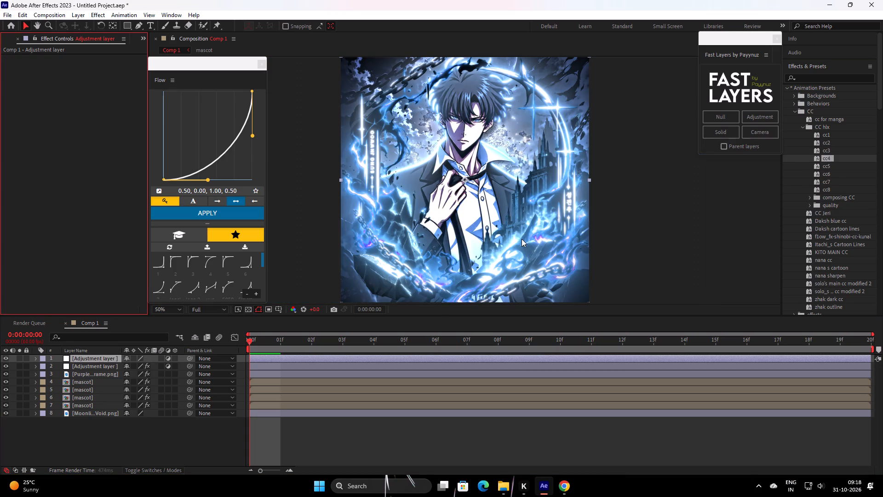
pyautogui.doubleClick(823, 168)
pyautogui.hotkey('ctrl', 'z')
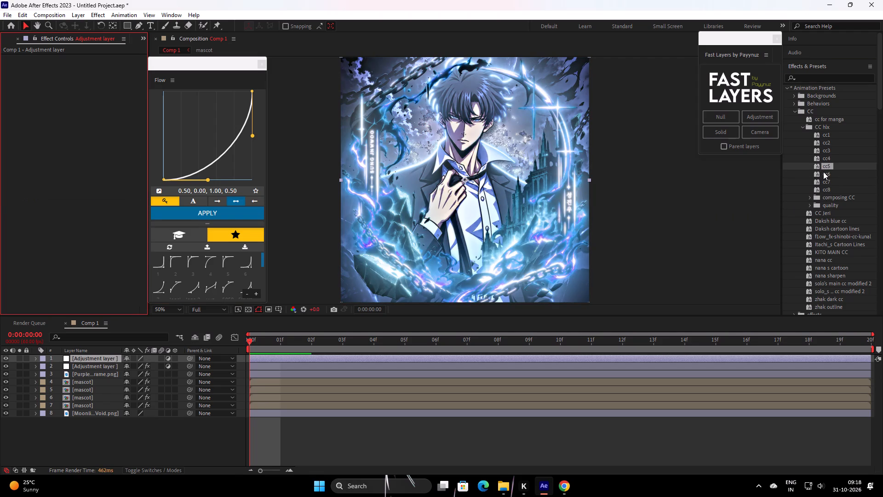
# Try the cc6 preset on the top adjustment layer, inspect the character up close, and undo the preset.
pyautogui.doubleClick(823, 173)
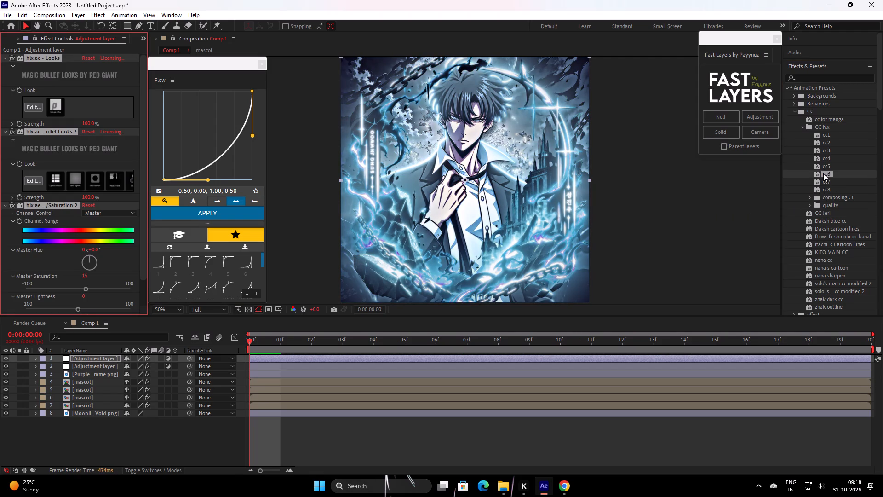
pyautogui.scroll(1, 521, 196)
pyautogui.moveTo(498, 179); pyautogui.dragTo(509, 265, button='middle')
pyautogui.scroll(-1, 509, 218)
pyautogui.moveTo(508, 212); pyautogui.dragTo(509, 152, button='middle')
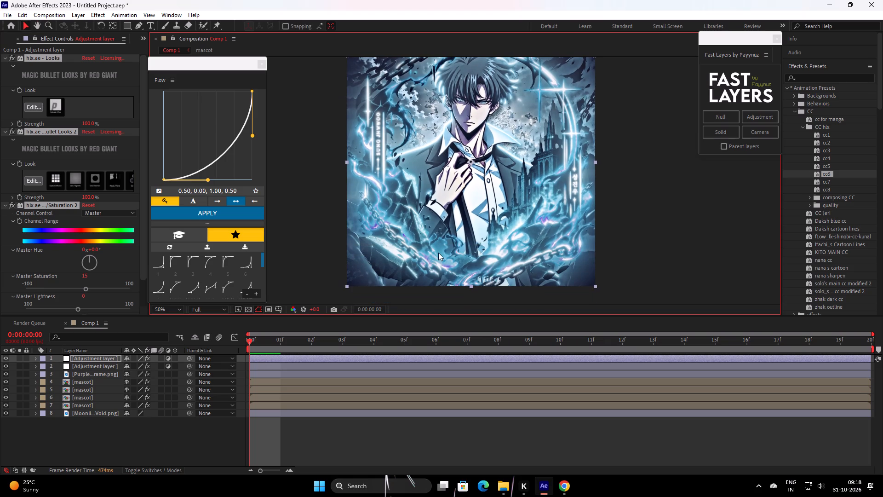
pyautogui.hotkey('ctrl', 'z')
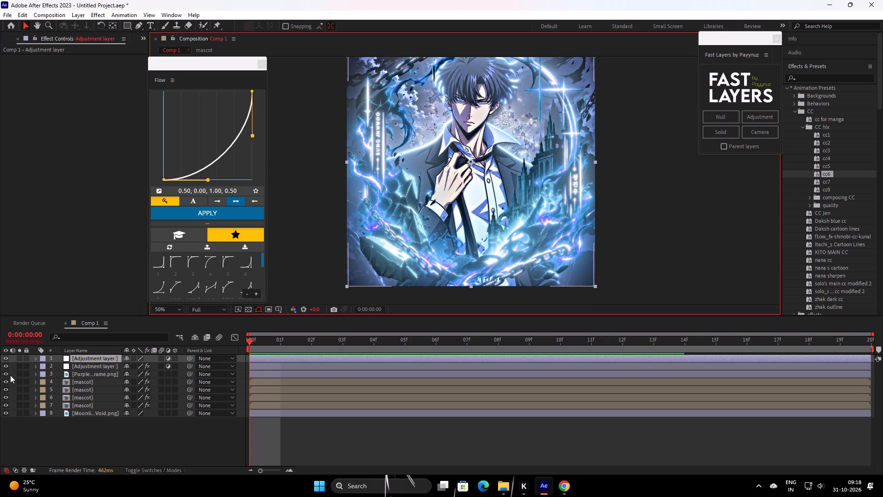
# Hide the purple frame image layer so only the character and background are shown.
pyautogui.click(6, 372)
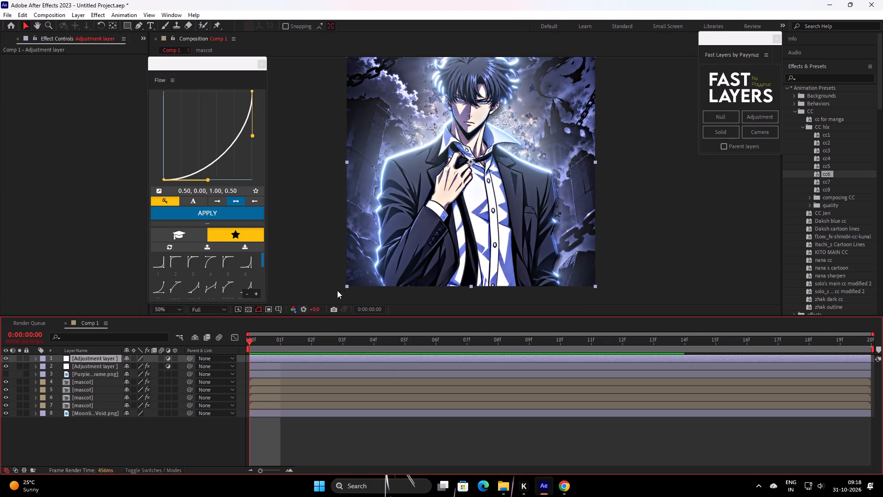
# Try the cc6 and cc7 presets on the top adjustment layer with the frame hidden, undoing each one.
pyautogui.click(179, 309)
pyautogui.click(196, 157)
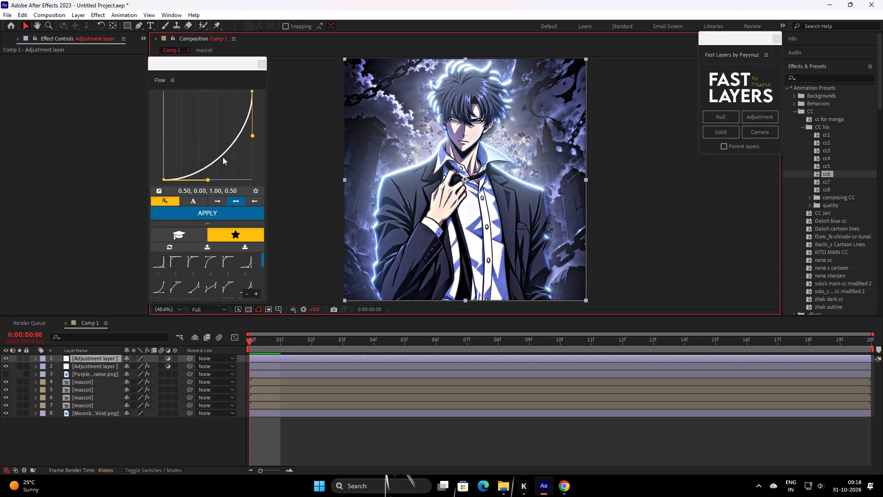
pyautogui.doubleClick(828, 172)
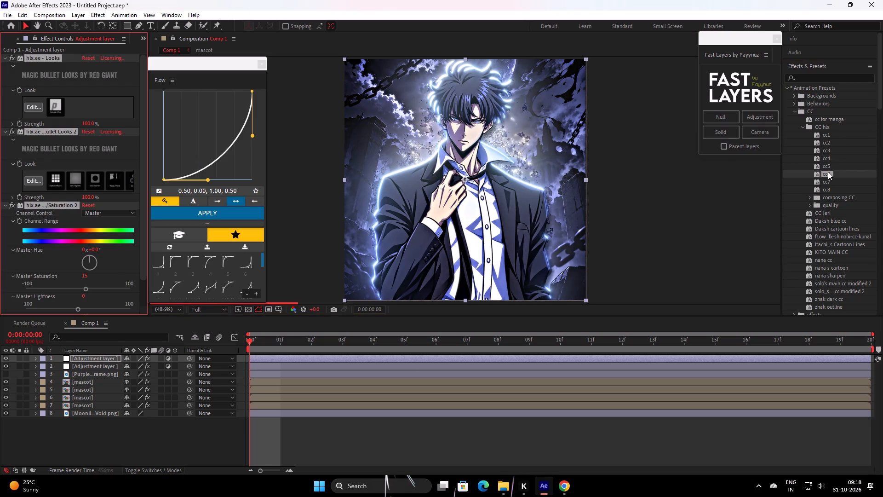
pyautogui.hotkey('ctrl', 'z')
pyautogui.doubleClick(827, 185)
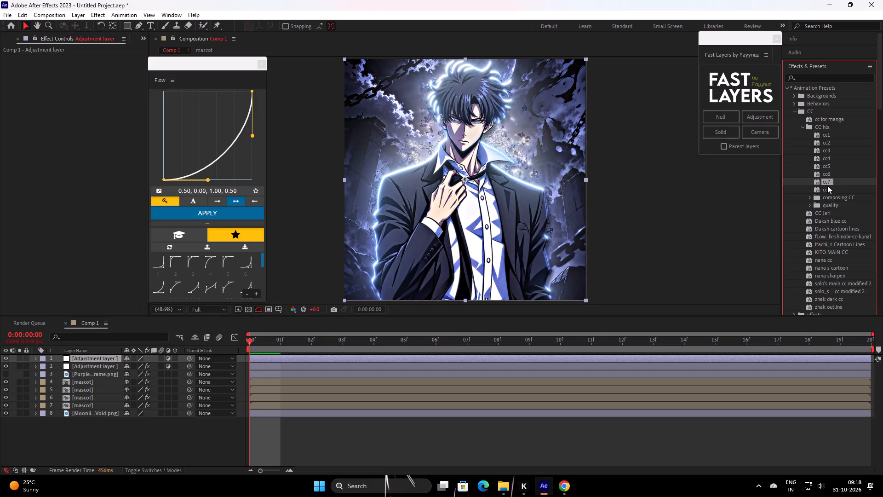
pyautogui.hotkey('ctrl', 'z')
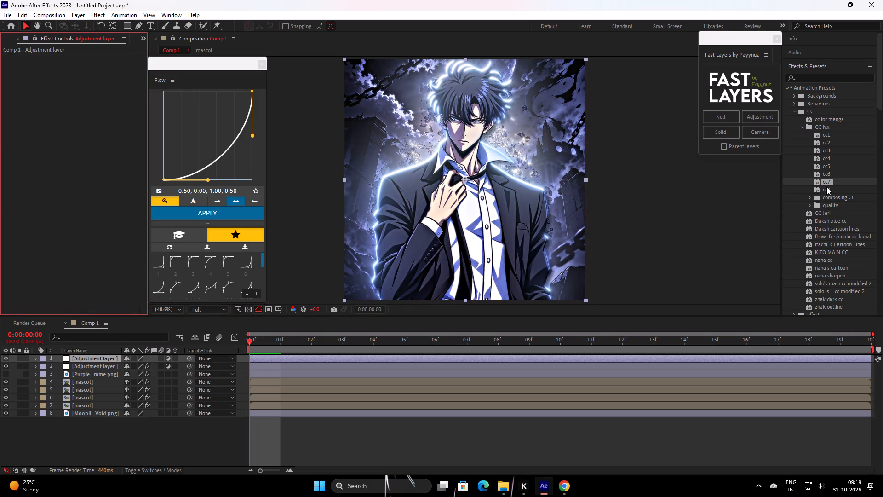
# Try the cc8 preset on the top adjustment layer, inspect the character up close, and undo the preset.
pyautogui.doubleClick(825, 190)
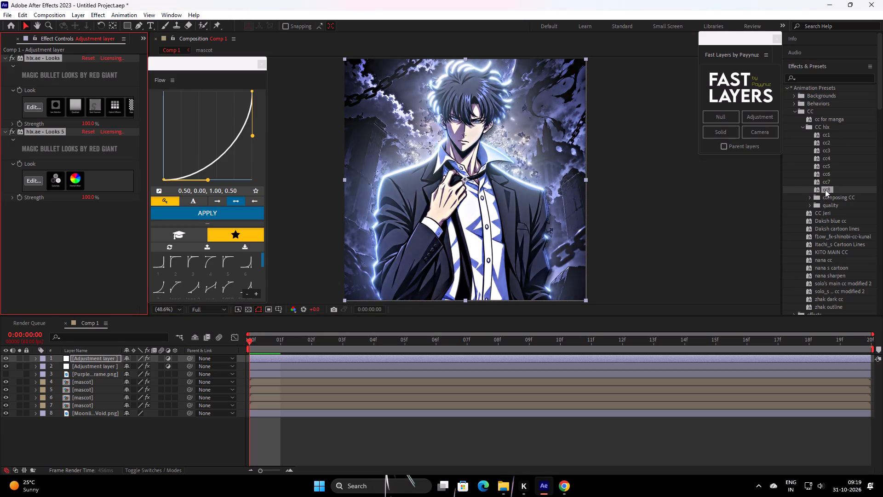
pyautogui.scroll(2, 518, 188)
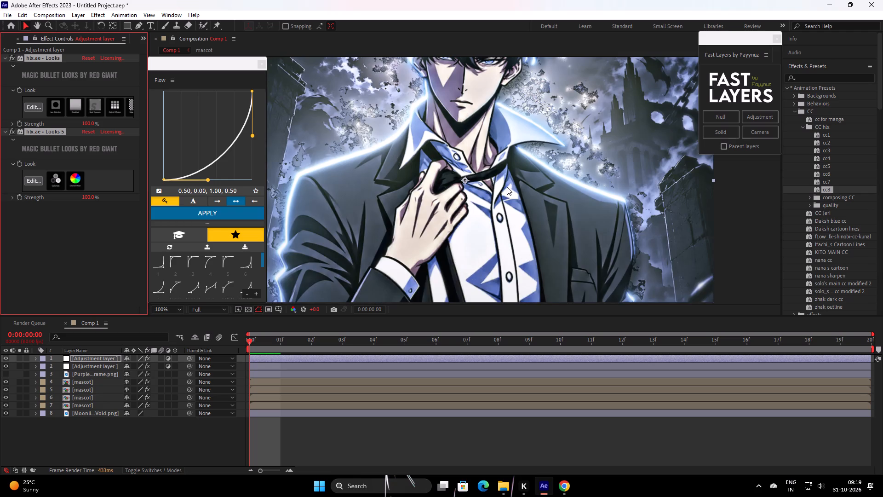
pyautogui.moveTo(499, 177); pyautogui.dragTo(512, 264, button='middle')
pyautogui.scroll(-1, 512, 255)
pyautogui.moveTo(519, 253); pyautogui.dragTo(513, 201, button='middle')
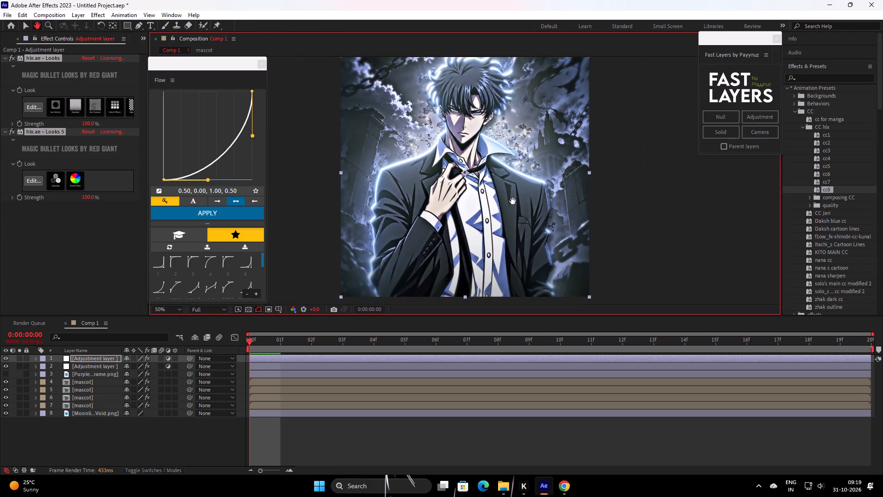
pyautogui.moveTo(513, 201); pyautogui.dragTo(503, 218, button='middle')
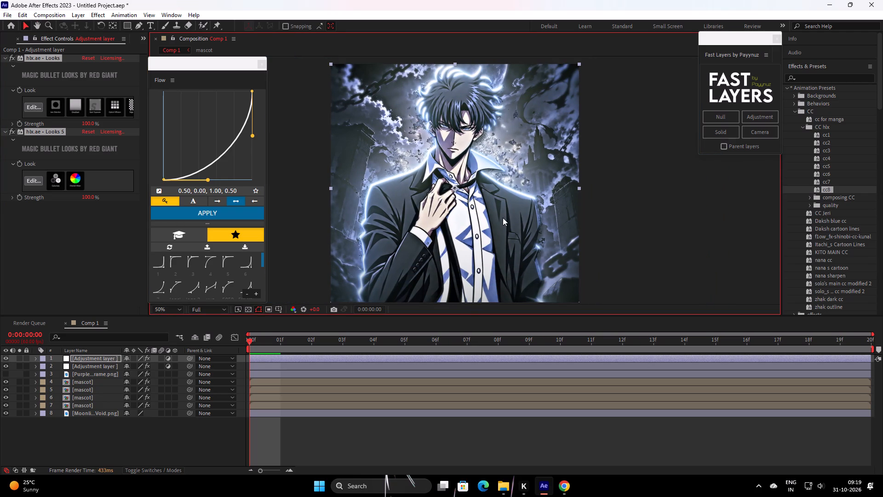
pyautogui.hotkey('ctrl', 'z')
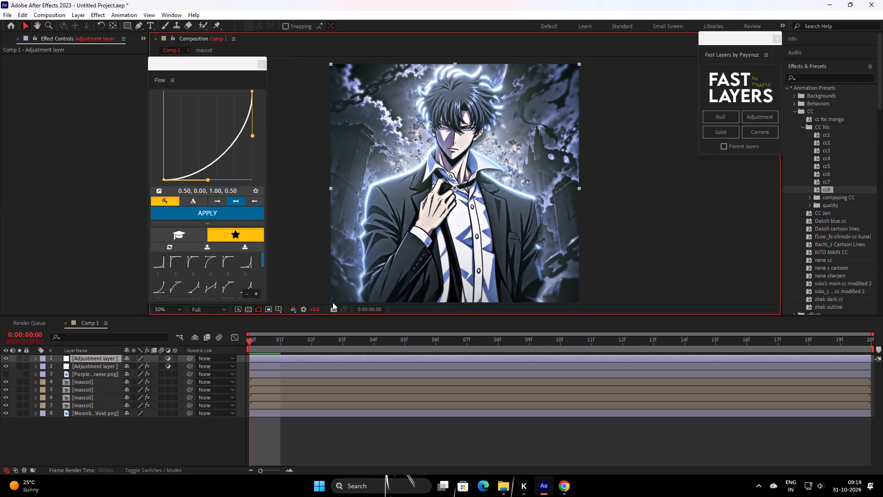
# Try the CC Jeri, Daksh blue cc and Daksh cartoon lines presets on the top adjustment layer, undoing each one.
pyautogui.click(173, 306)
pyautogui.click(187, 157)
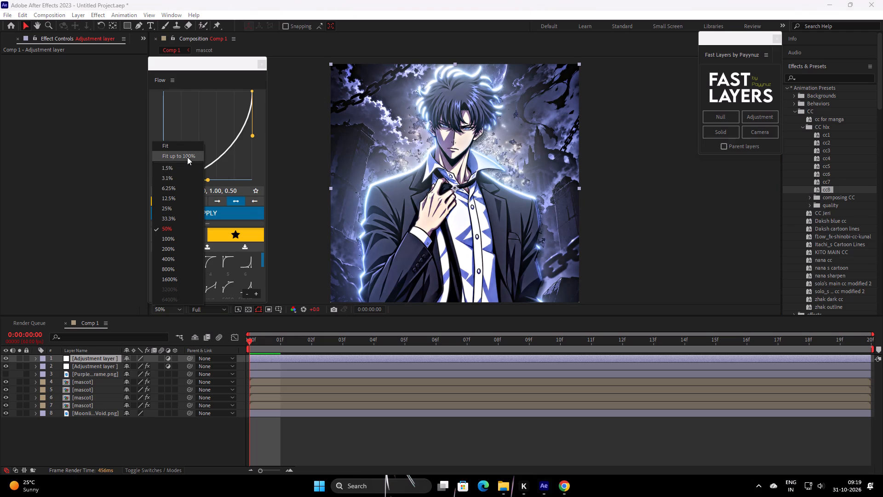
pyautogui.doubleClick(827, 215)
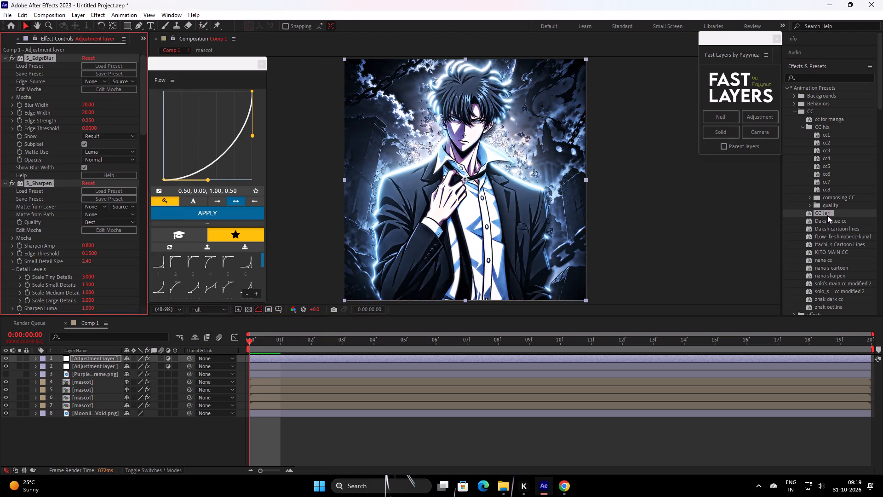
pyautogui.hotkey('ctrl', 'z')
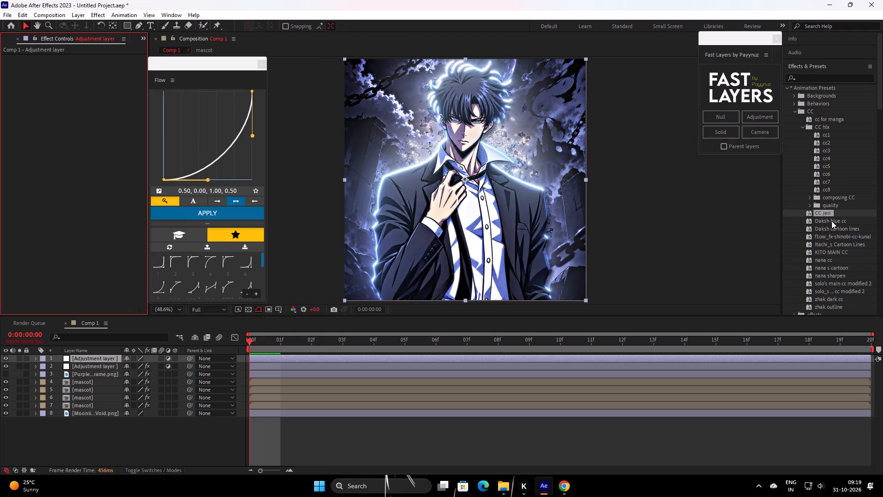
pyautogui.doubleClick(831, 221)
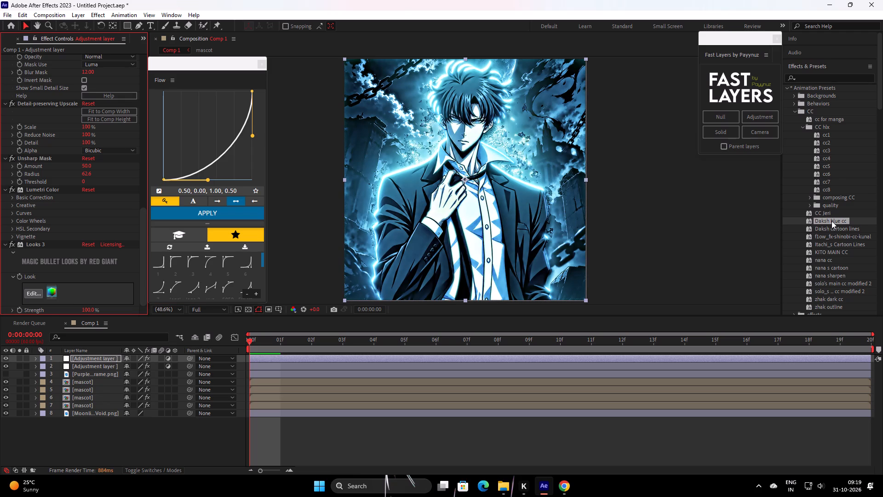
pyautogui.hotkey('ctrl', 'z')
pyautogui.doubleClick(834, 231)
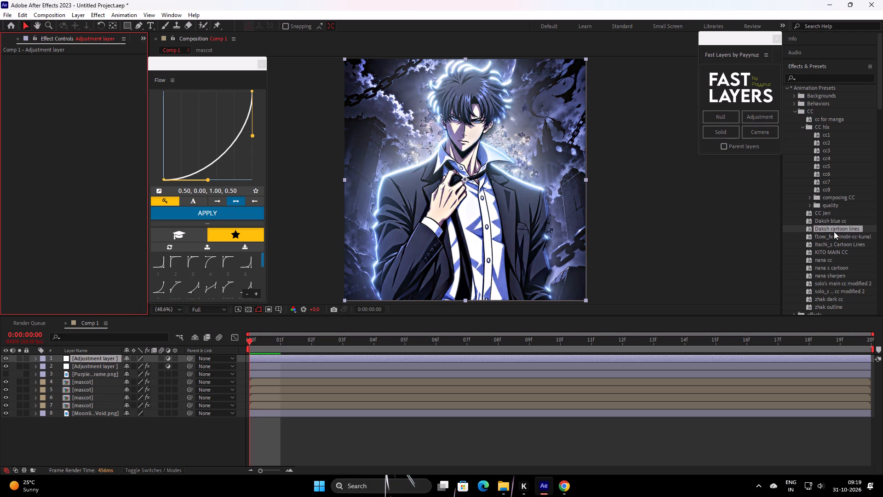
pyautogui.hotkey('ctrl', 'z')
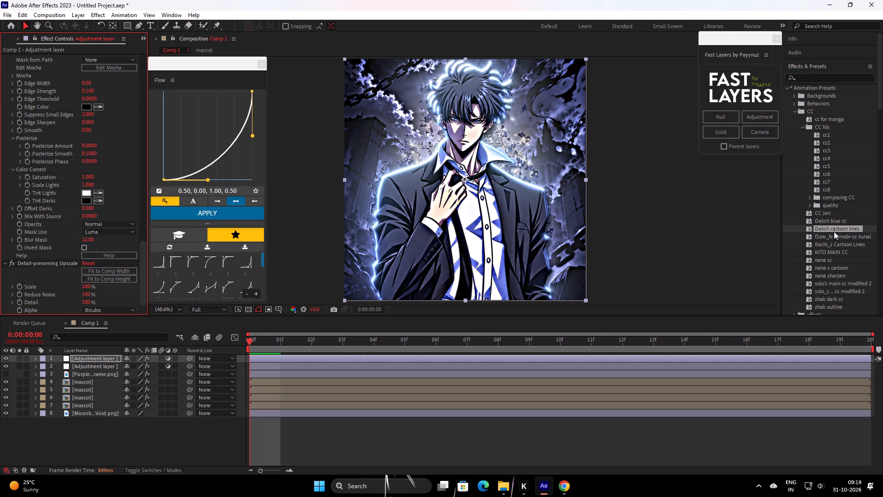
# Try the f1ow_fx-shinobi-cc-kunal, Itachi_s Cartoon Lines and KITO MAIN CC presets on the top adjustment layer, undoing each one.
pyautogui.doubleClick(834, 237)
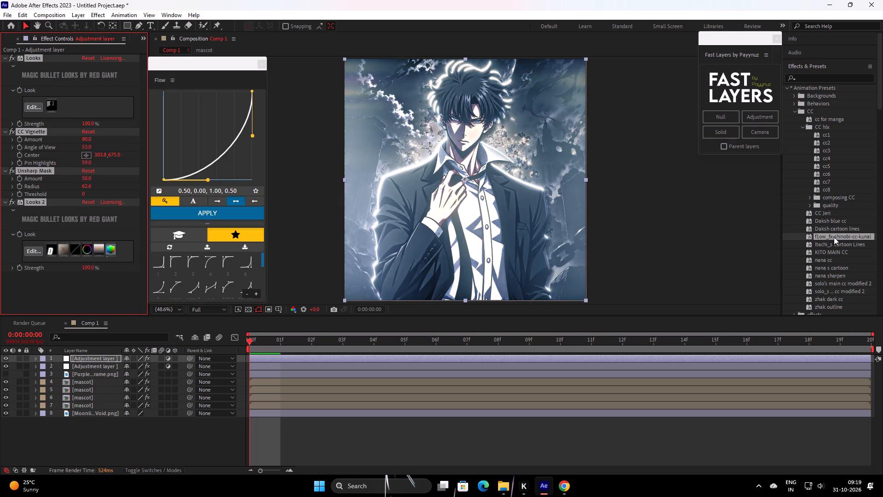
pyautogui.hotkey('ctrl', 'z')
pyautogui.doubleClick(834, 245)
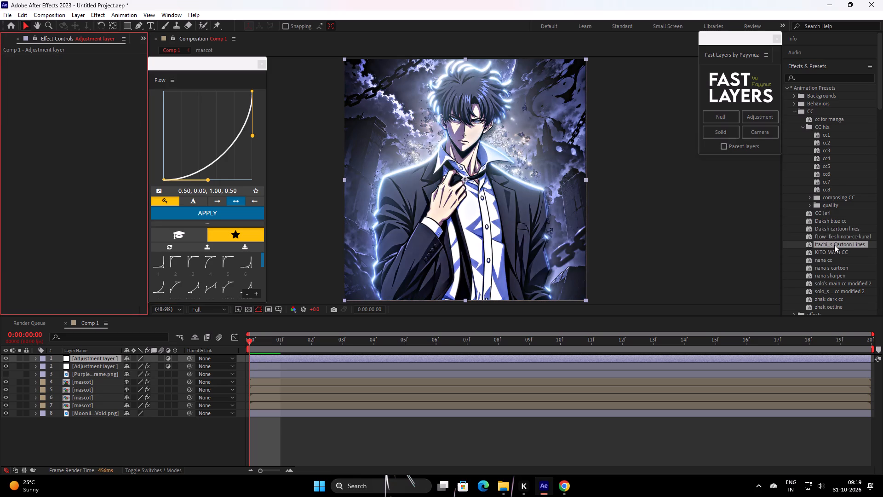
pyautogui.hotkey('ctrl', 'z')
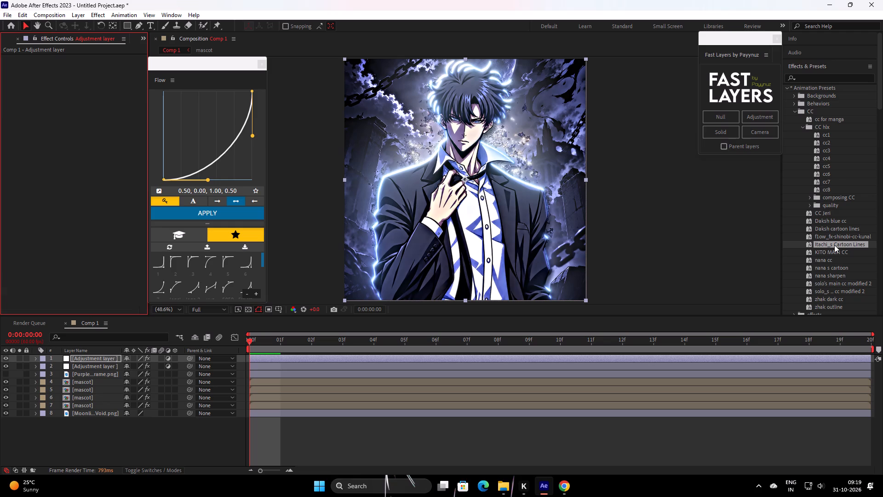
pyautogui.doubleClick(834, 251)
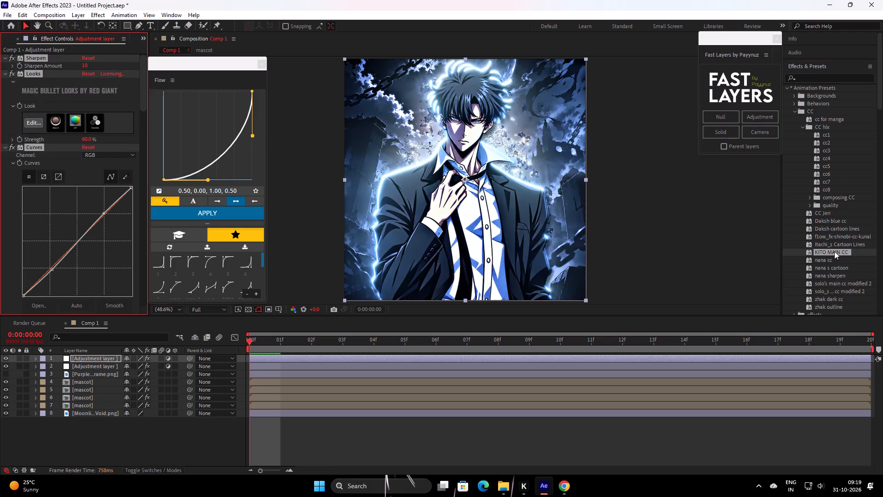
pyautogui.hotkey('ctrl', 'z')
# Apply the nana cc preset to the top adjustment layer and compare the image with its Looks 2 effect off and on.
pyautogui.doubleClick(825, 257)
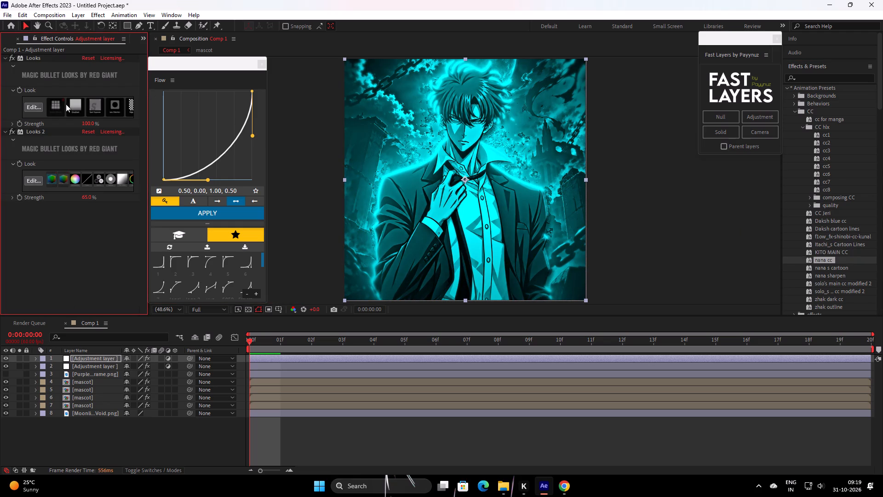
pyautogui.click(10, 132)
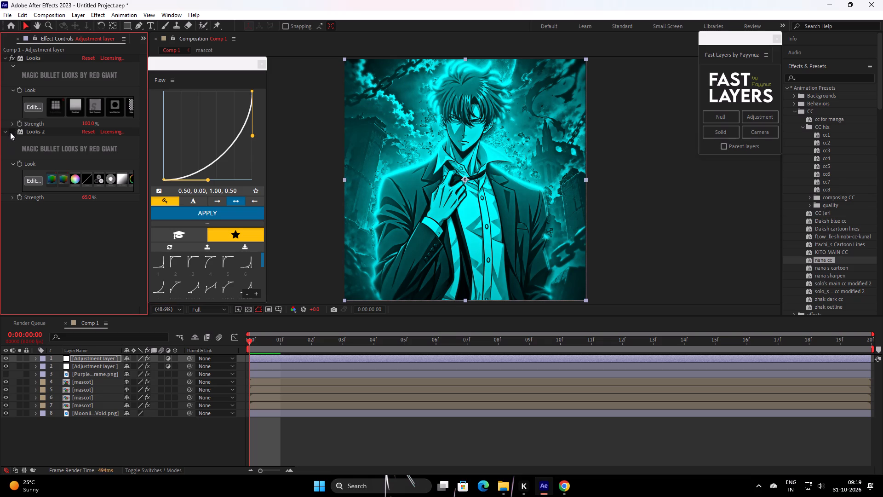
pyautogui.click(10, 132)
# Open the preset's first Looks effect in the Magic Bullet Looks editor and accept the look.
pyautogui.click(40, 107)
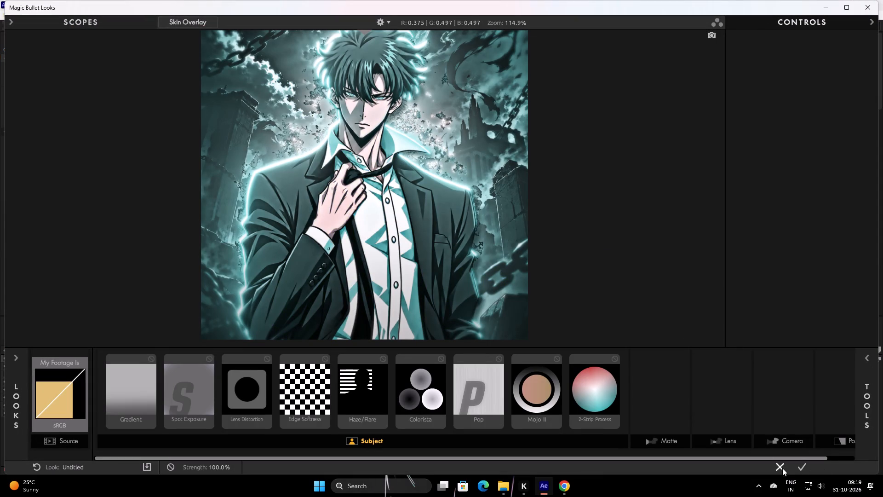
pyautogui.click(799, 466)
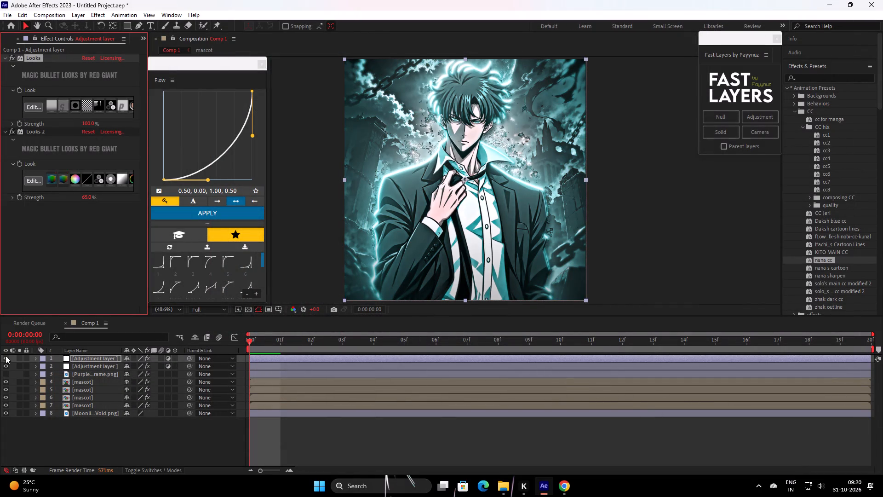
# Delete both Looks effects of the nana cc preset from the top adjustment layer.
pyautogui.keyDown('ctrl'); pyautogui.click(39, 133); pyautogui.keyUp('ctrl')
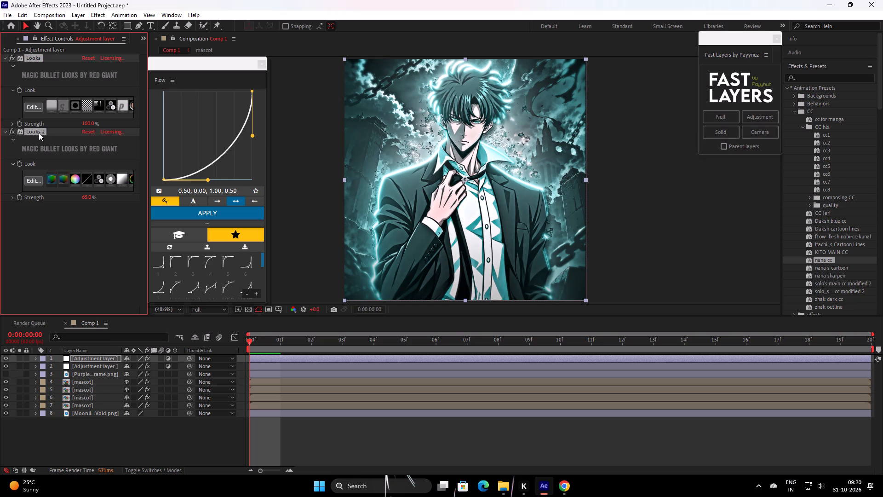
pyautogui.press('BackSpace')
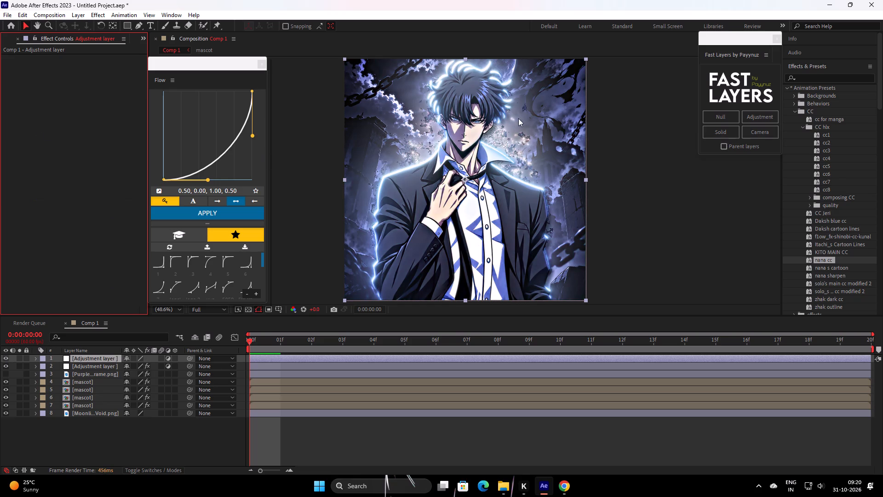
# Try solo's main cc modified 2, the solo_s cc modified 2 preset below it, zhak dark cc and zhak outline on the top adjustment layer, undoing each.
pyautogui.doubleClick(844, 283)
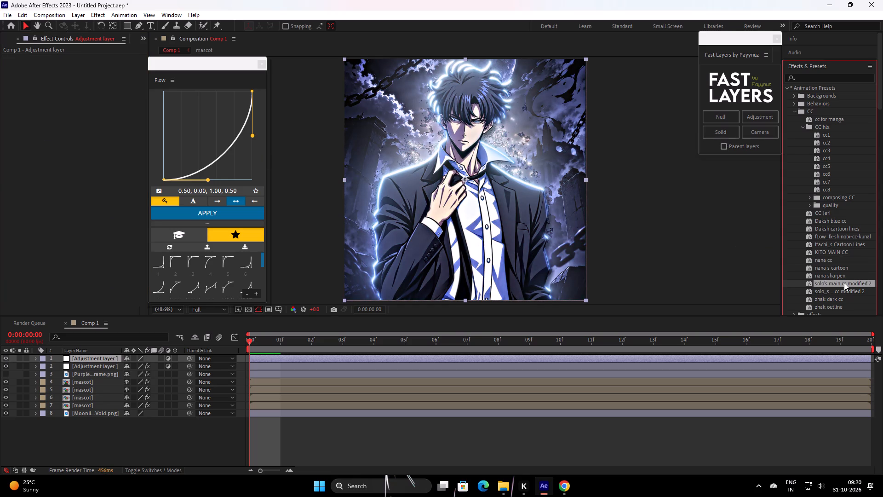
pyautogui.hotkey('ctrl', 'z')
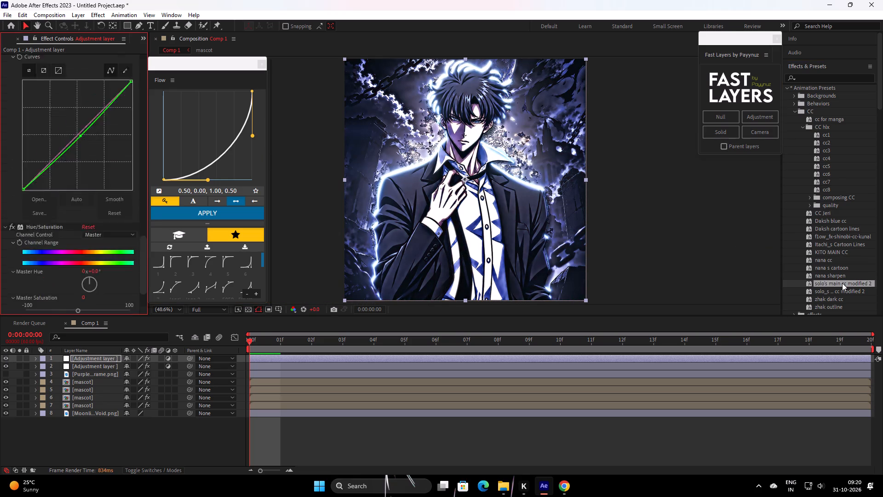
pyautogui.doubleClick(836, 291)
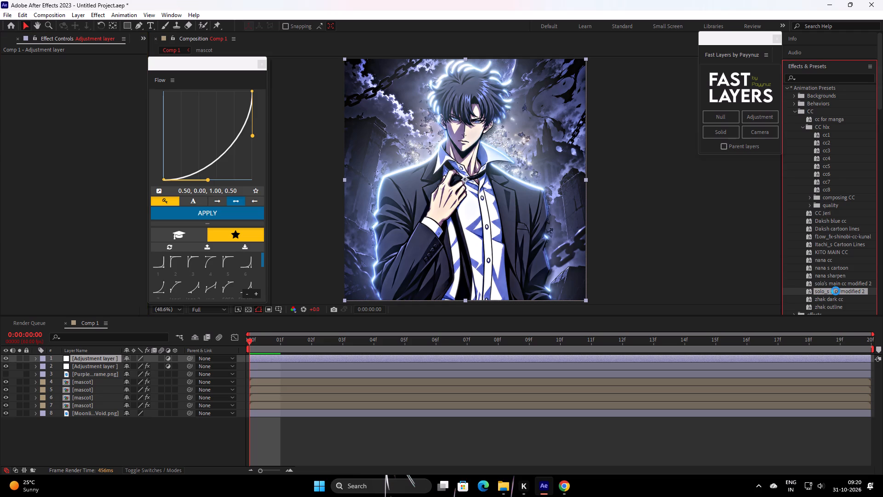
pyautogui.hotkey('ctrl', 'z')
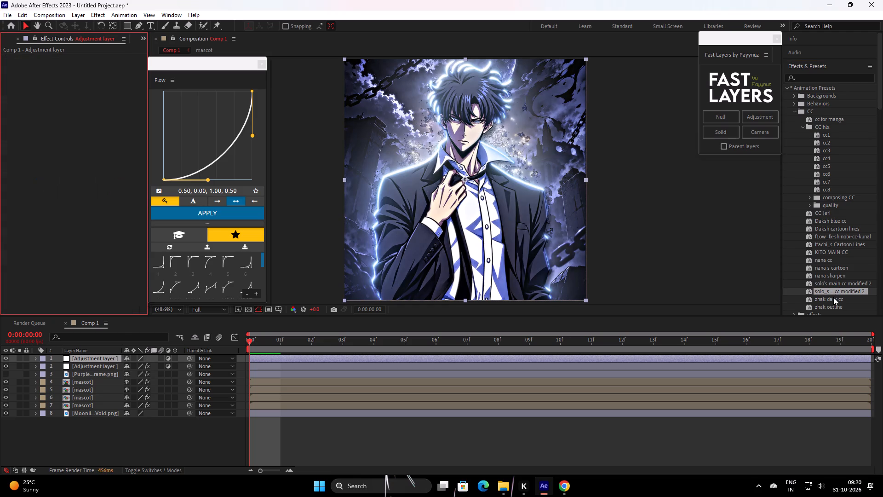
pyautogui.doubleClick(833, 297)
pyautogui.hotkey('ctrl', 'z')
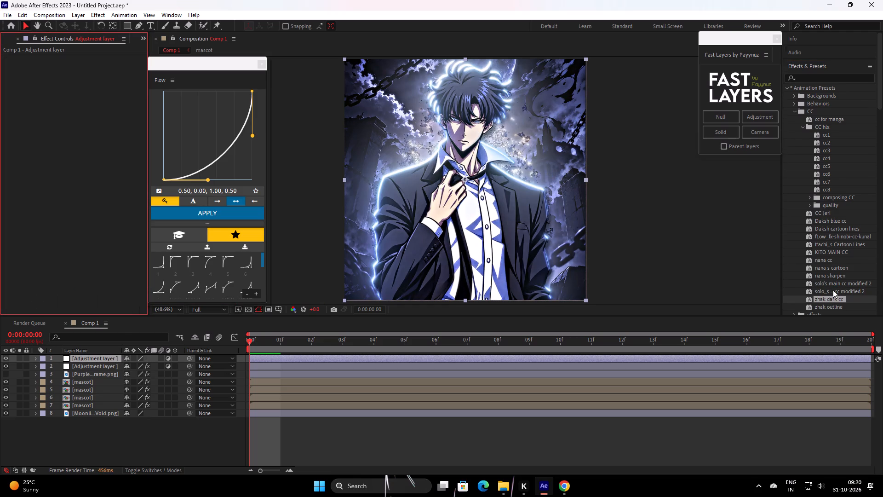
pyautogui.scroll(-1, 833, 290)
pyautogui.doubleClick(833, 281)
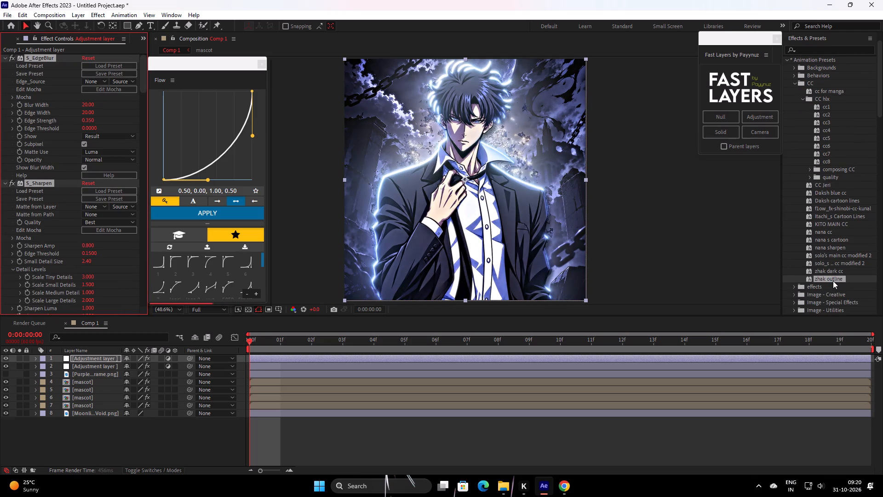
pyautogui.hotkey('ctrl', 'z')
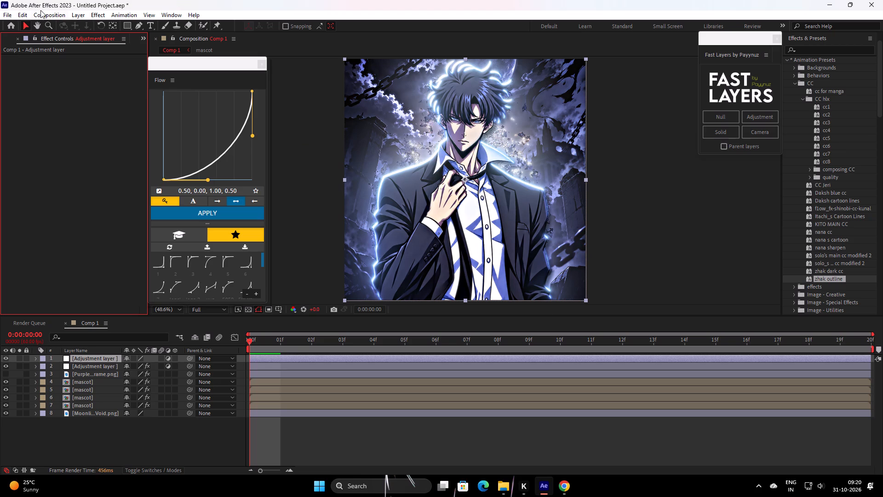
# Browse for an animation preset, search Downloads for "cc samp" and list all presets in the cc sample folder.
pyautogui.click(122, 14)
pyautogui.click(142, 33)
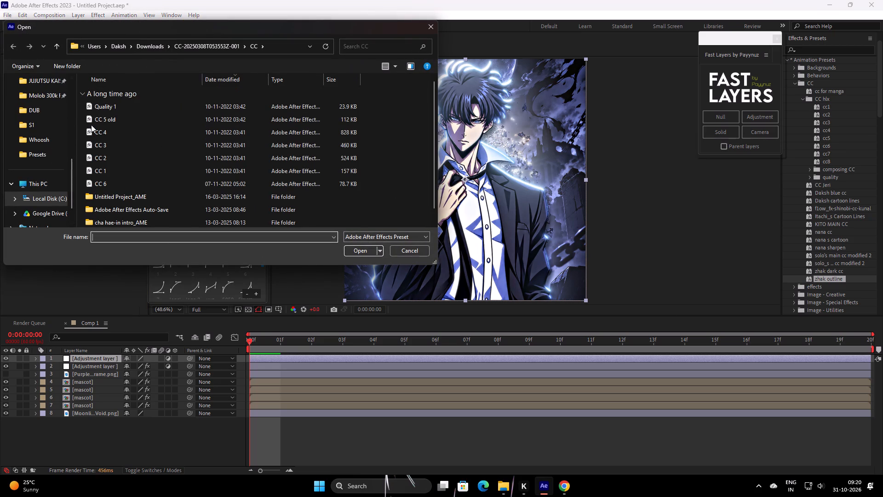
pyautogui.click(138, 44)
pyautogui.click(361, 44)
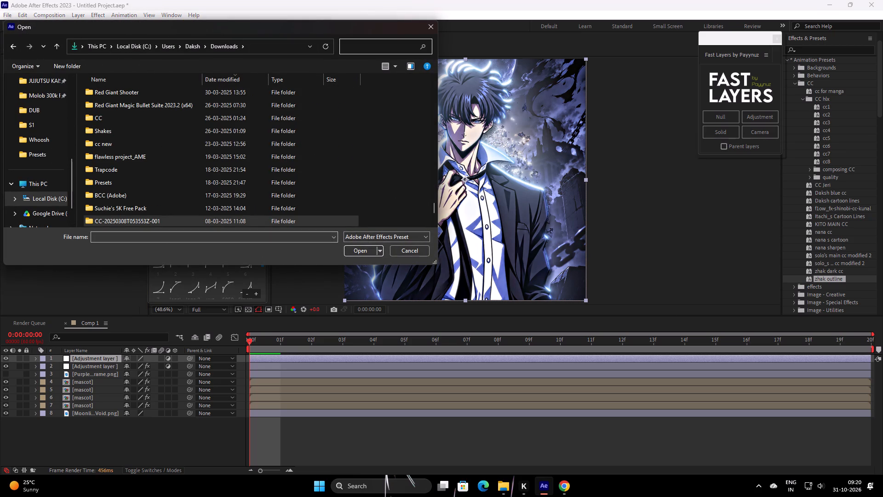
pyautogui.write('cc sampk')
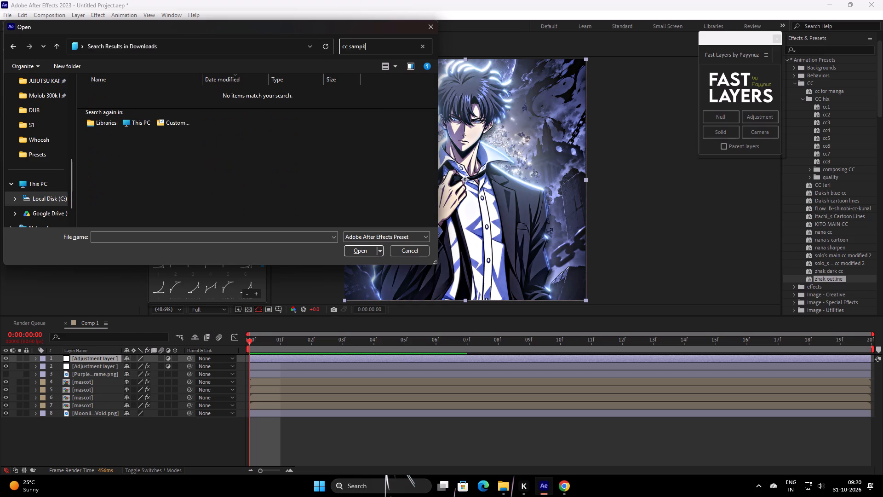
pyautogui.press('BackSpace')
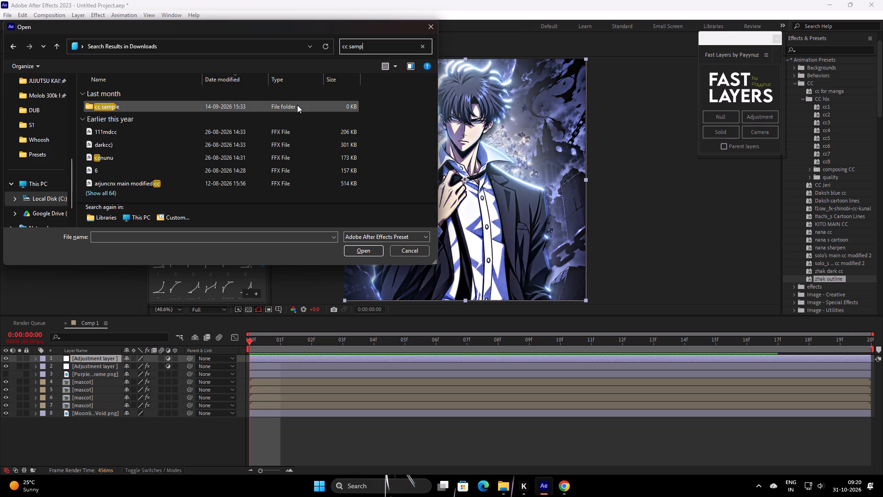
pyautogui.doubleClick(297, 105)
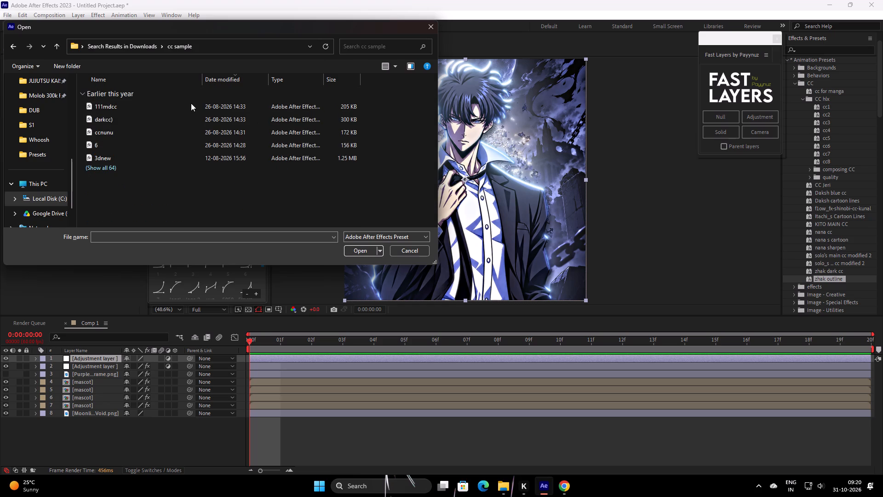
pyautogui.click(107, 171)
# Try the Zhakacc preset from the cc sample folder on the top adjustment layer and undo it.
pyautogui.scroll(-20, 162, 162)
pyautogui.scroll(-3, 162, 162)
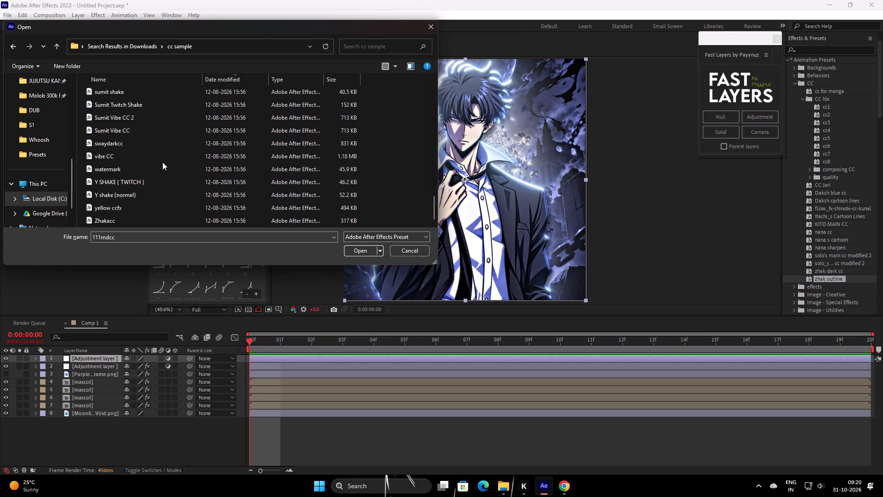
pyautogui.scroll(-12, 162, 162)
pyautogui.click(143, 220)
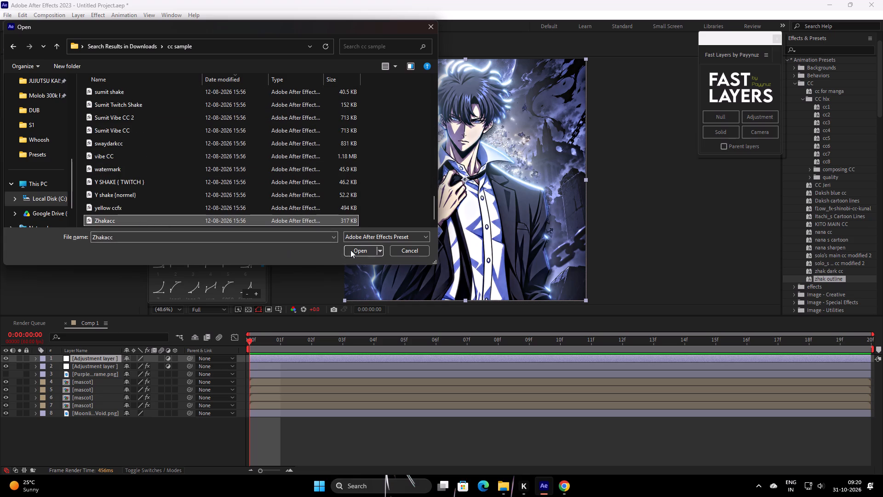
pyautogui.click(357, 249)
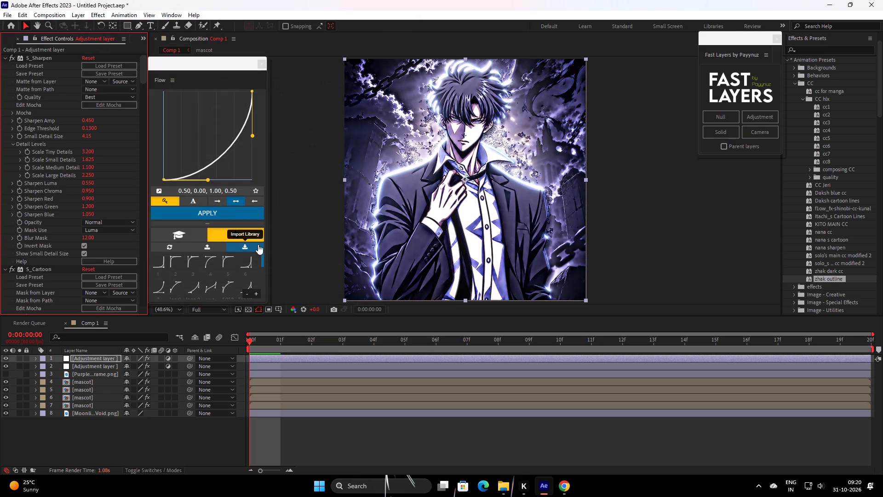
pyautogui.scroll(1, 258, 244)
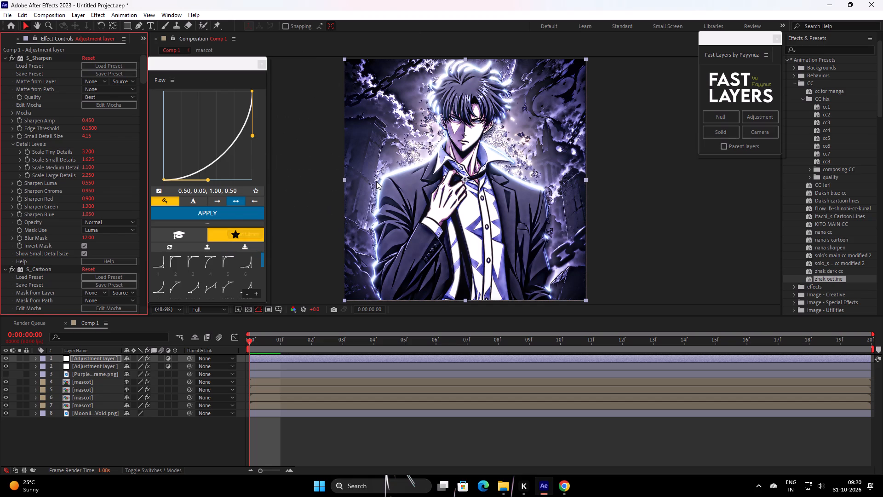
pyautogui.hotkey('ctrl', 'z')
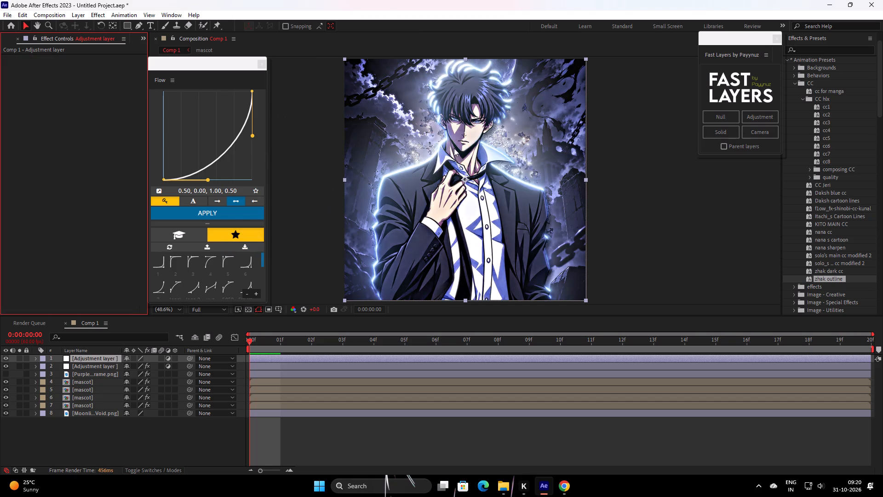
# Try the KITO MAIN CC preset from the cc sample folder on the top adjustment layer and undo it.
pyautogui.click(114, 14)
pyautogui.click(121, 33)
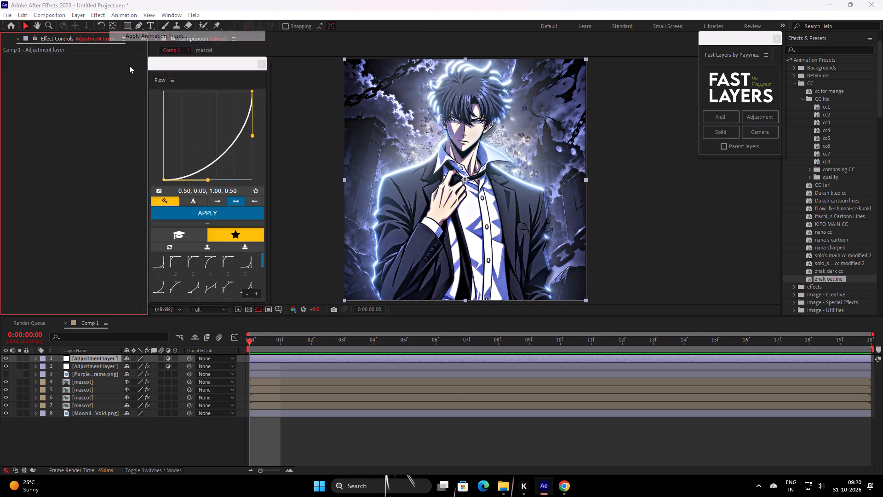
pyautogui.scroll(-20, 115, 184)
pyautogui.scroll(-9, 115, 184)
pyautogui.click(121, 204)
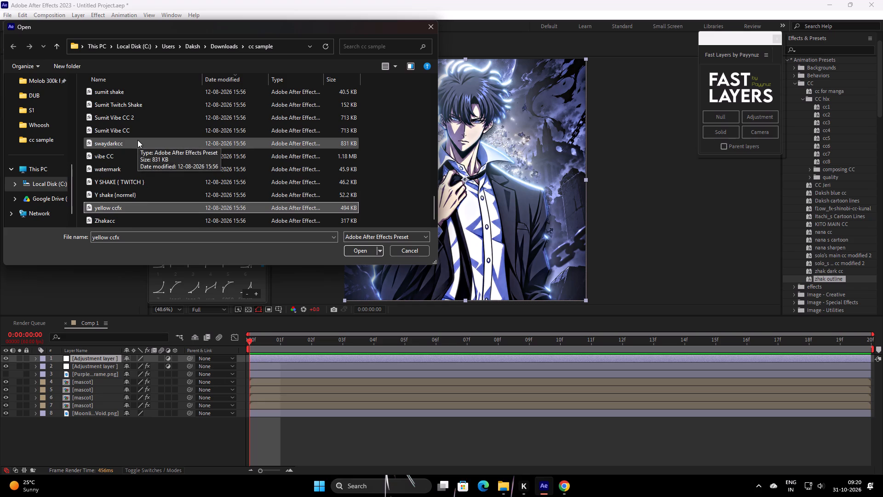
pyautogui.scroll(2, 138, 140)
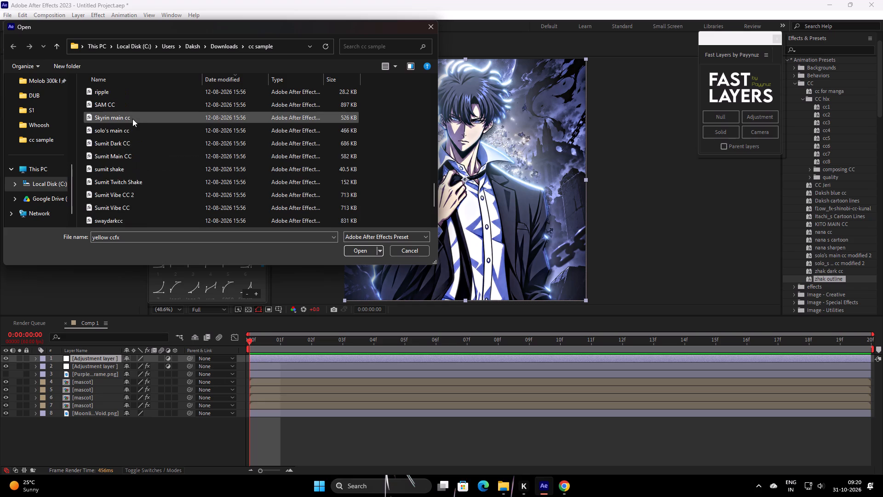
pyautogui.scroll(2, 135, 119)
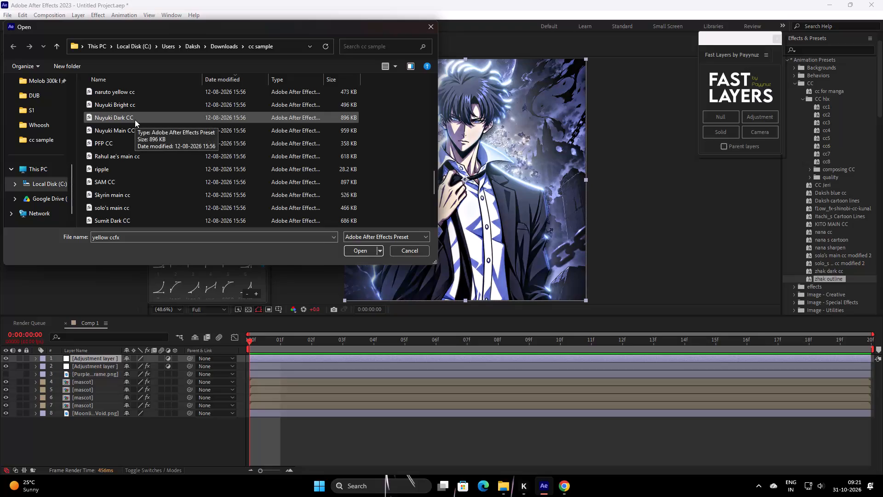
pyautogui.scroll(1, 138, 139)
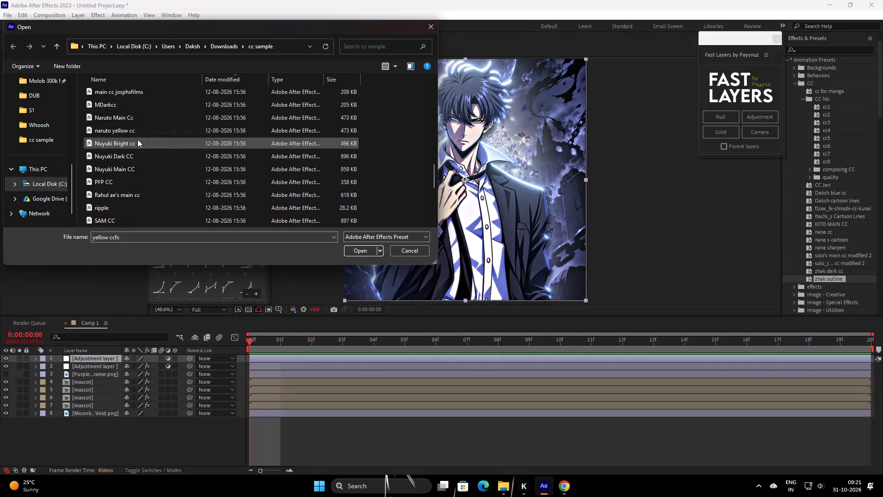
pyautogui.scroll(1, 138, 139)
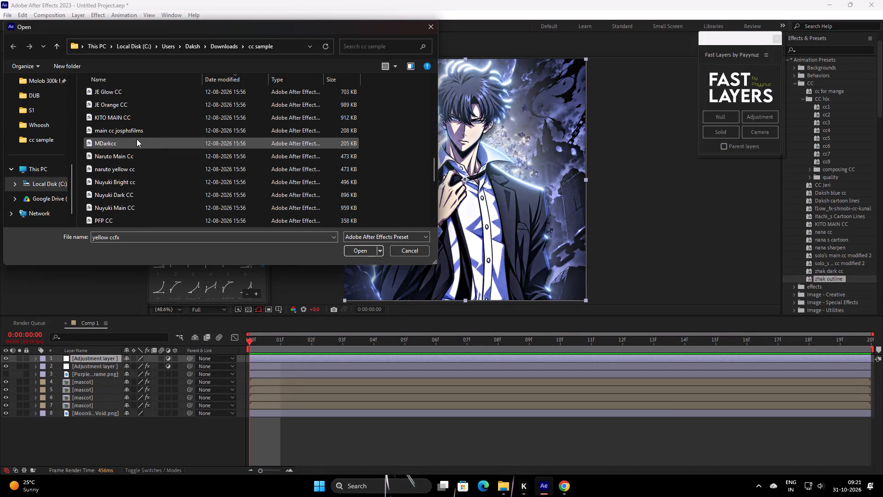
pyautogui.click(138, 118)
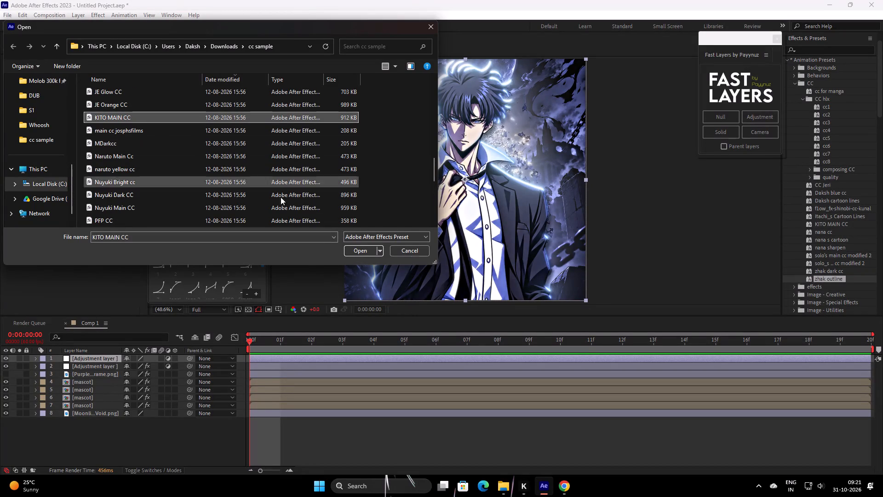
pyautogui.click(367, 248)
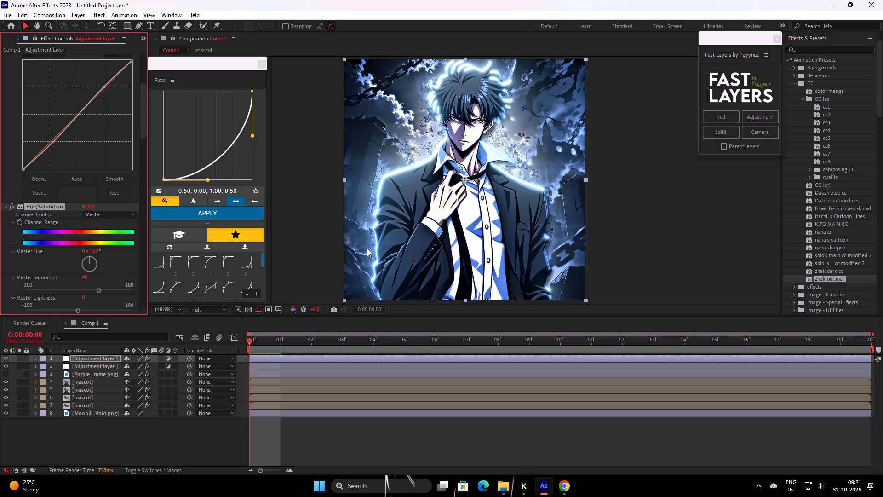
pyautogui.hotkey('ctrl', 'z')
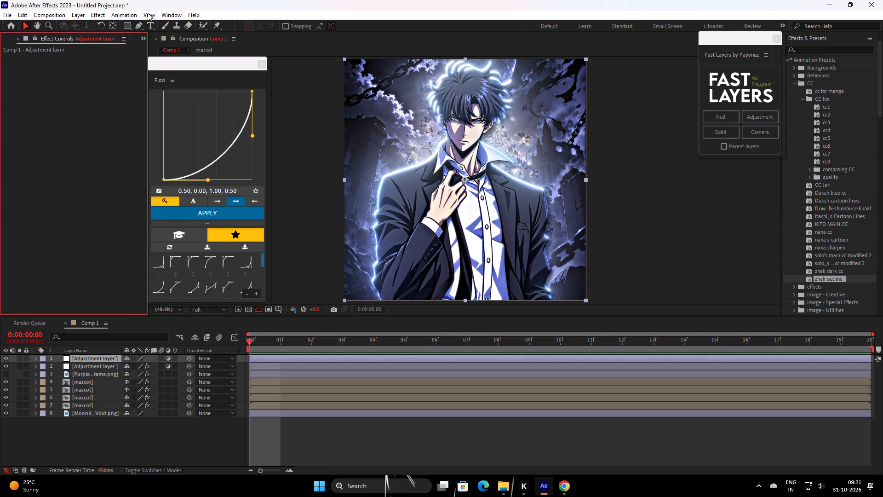
# Apply the Rahul ae's main cc preset from the cc sample folder to the top adjustment layer.
pyautogui.click(132, 15)
pyautogui.click(136, 33)
pyautogui.scroll(-9, 158, 142)
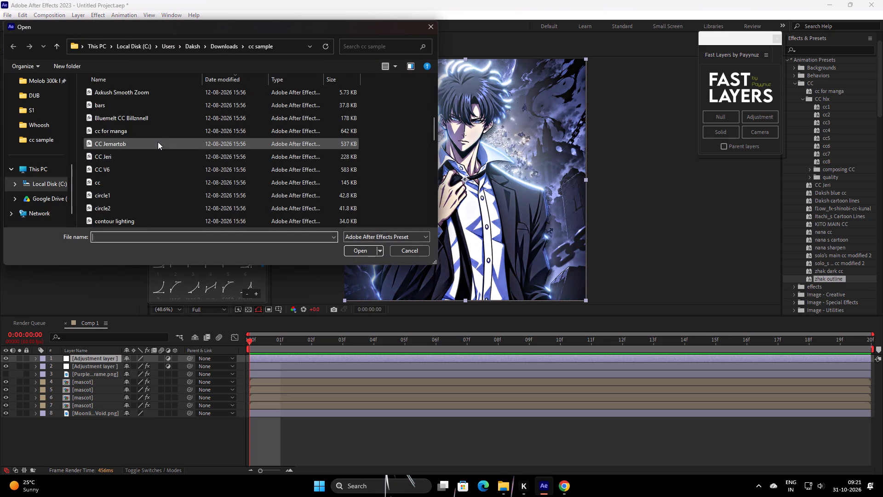
pyautogui.scroll(-20, 158, 142)
pyautogui.scroll(8, 158, 144)
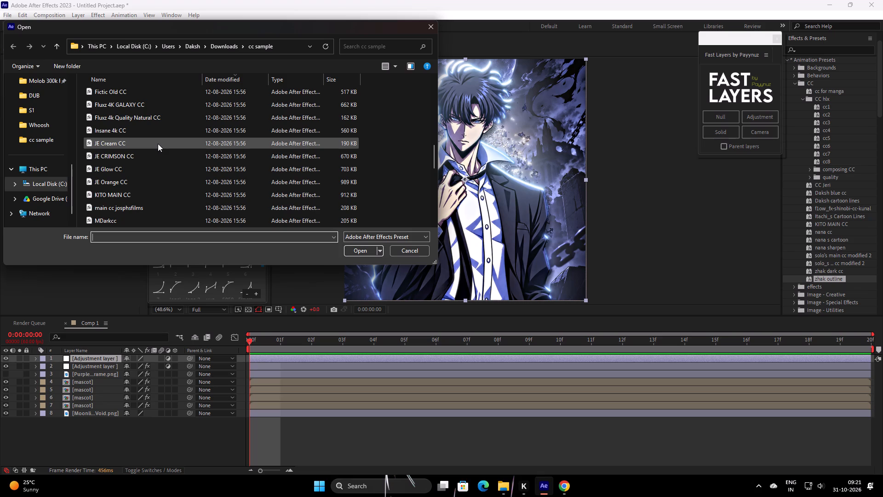
pyautogui.scroll(-2, 158, 157)
pyautogui.scroll(2, 156, 151)
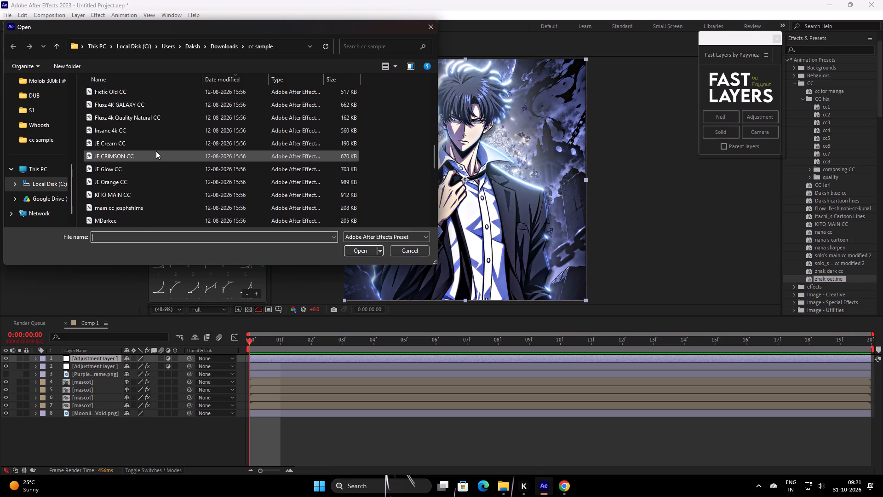
pyautogui.scroll(2, 156, 151)
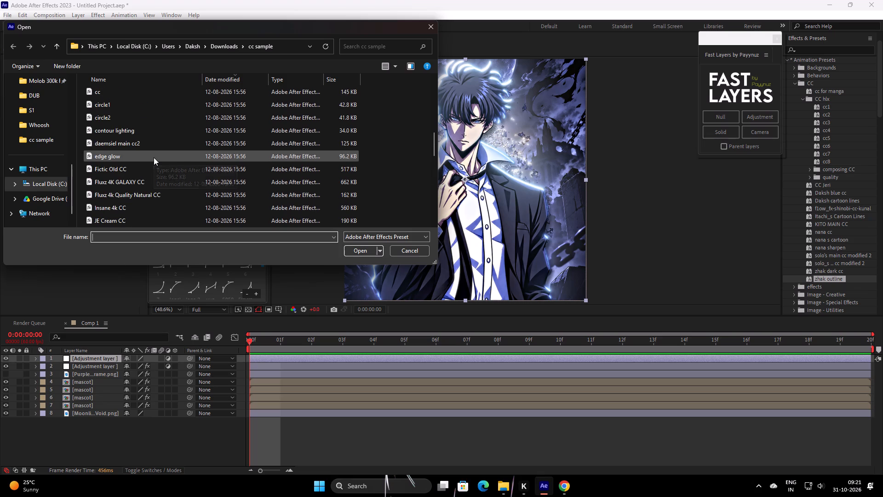
pyautogui.scroll(2, 154, 157)
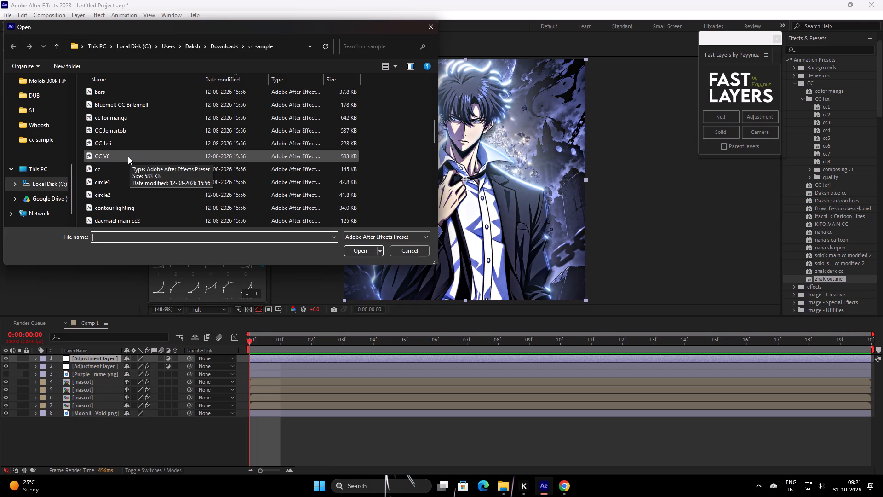
pyautogui.scroll(1, 128, 156)
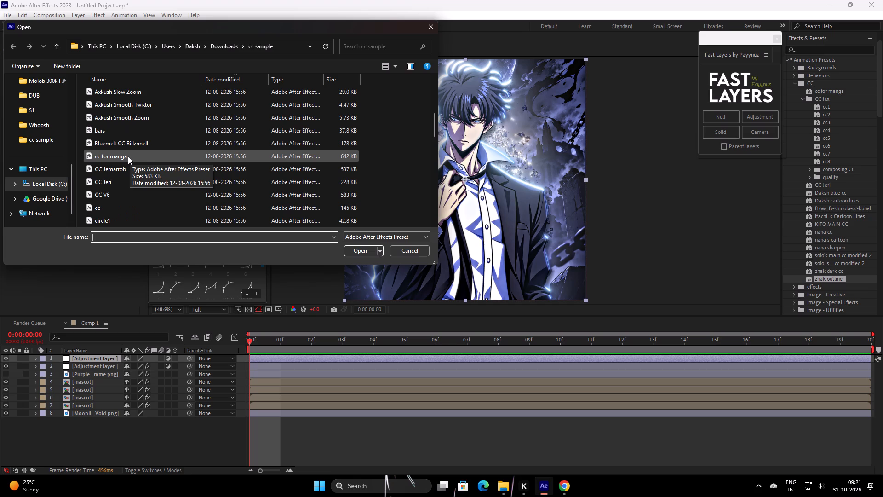
pyautogui.scroll(4, 128, 156)
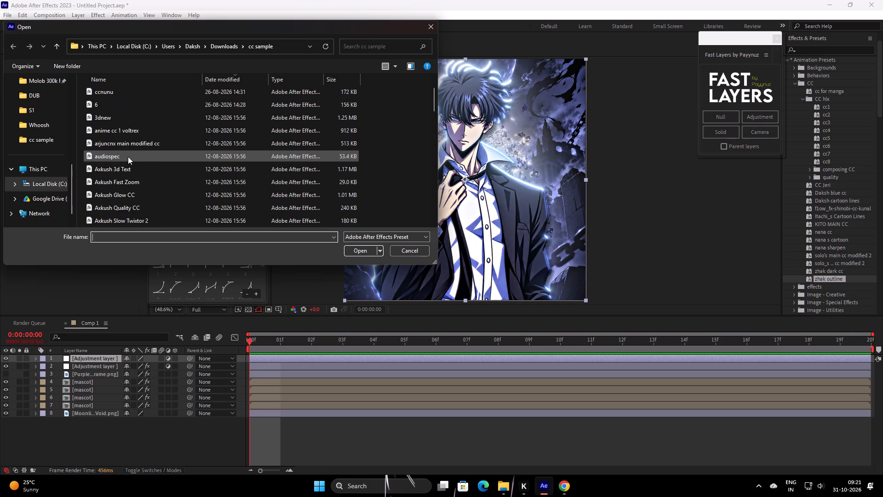
pyautogui.scroll(2, 128, 156)
pyautogui.scroll(-10, 128, 156)
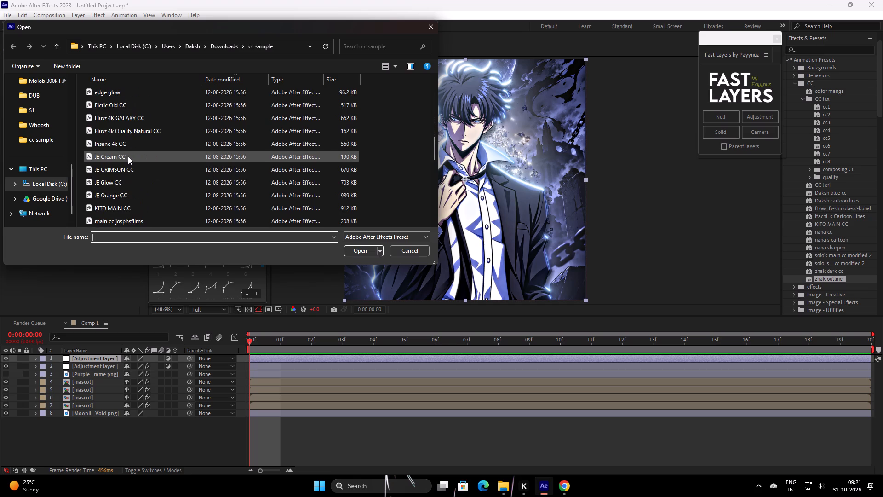
pyautogui.scroll(-5, 128, 156)
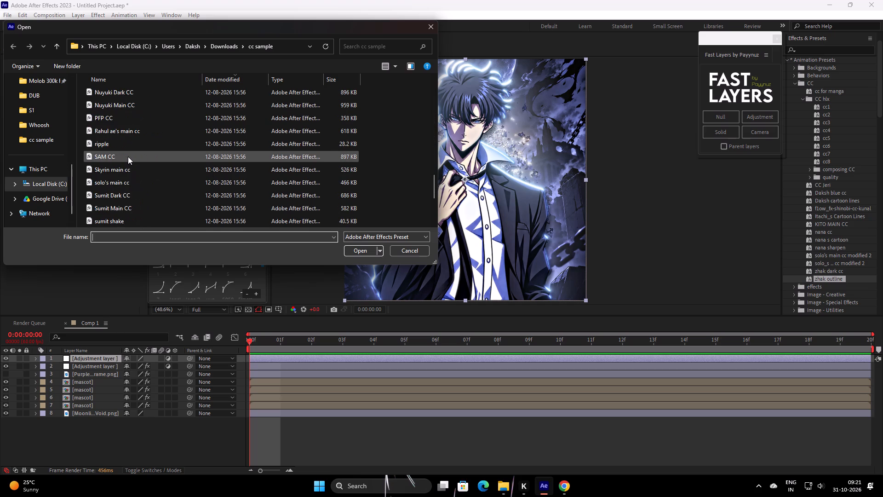
pyautogui.scroll(-5, 128, 156)
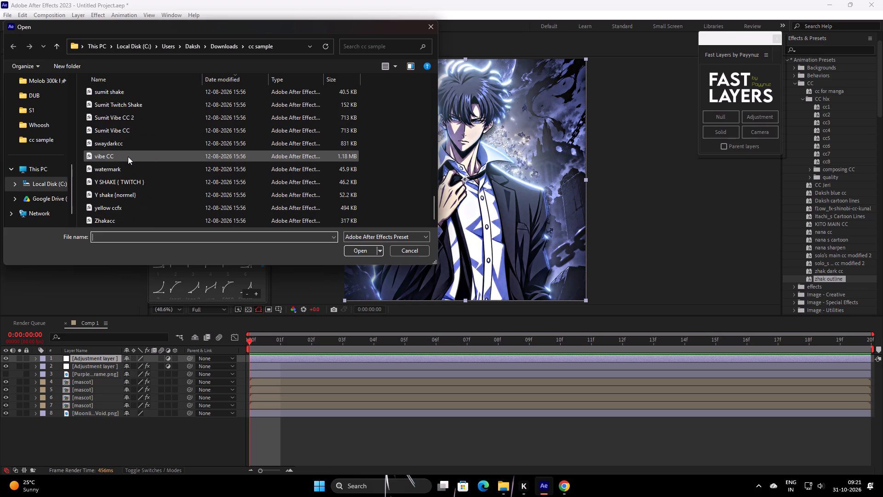
pyautogui.scroll(-1, 128, 156)
pyautogui.scroll(1, 127, 156)
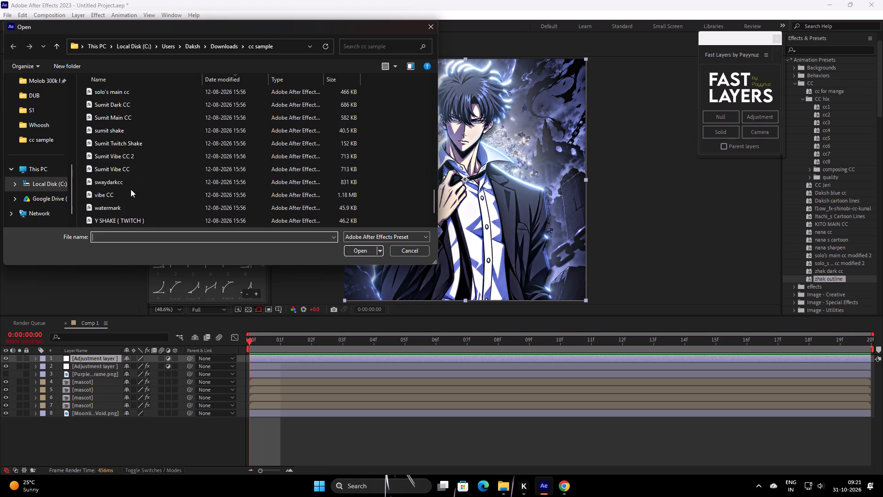
pyautogui.scroll(1, 126, 196)
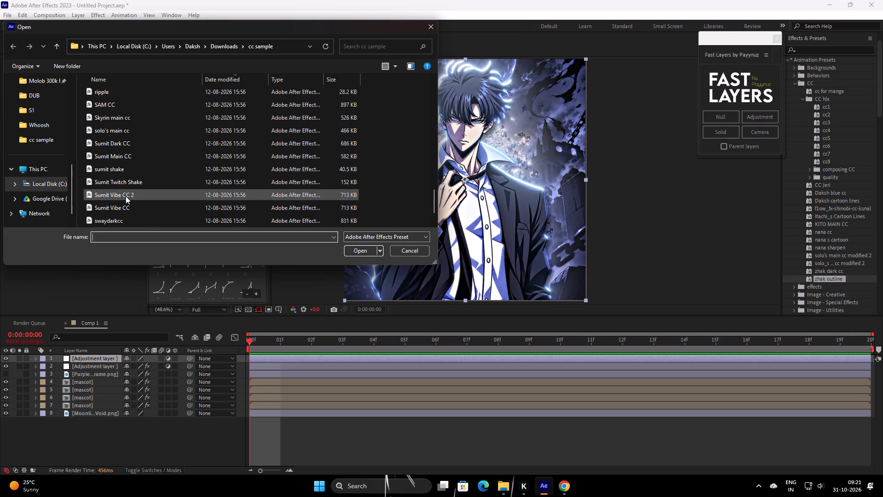
pyautogui.scroll(1, 126, 196)
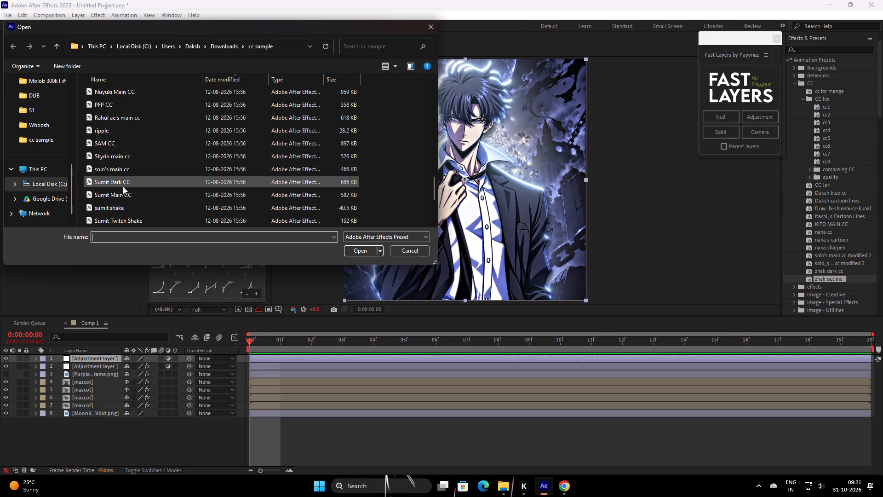
pyautogui.scroll(1, 123, 186)
pyautogui.click(127, 159)
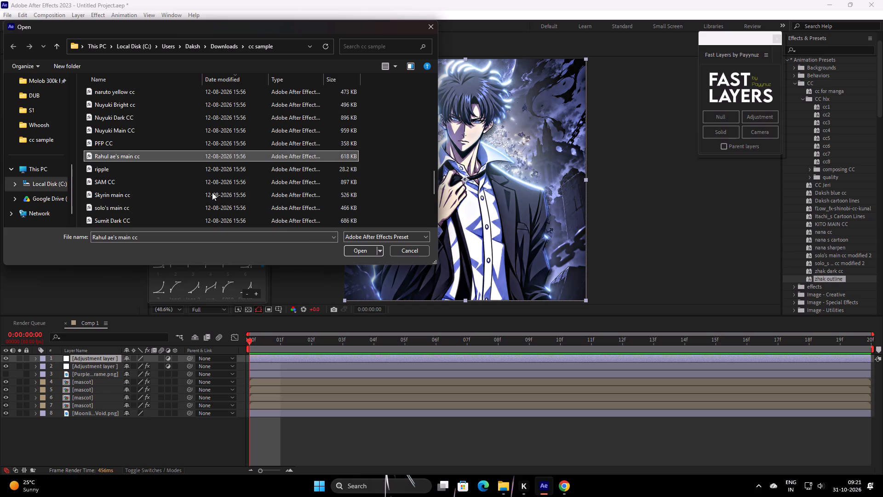
pyautogui.click(363, 246)
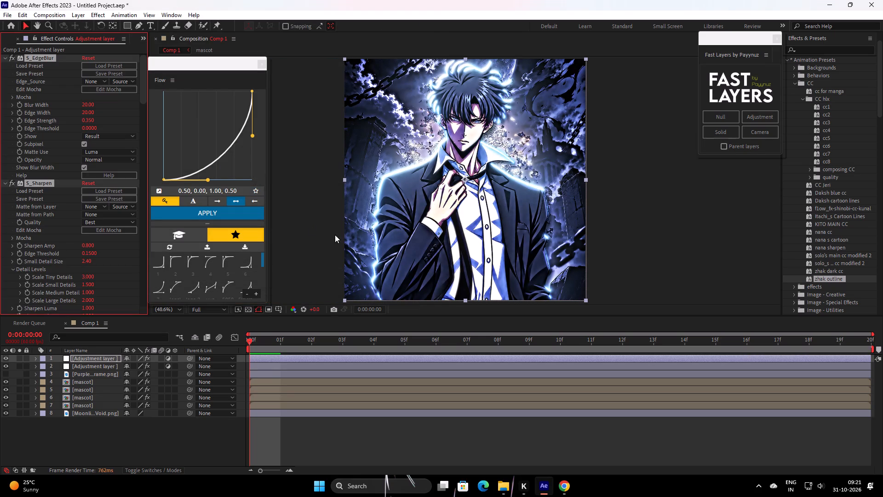
# Hide the second adjustment layer so only the top layer's colour grade affects the composition.
pyautogui.click(7, 367)
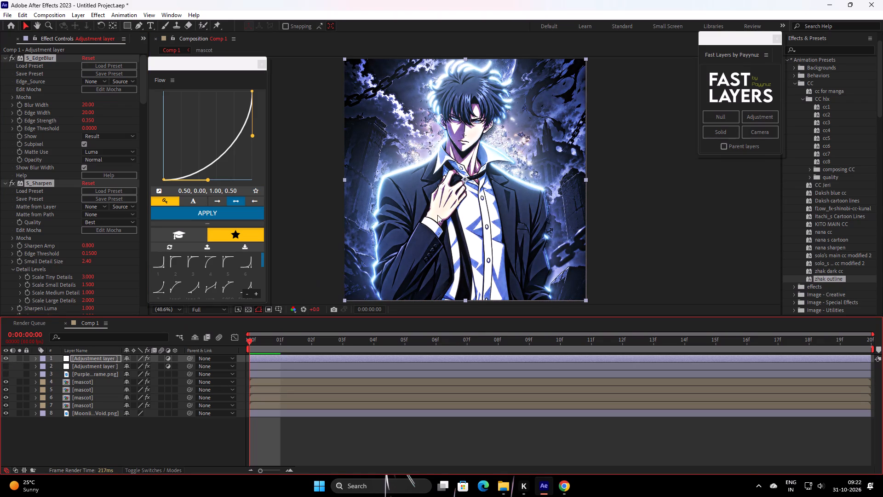
# Inspect the graded character's face and suit up close and fit the whole composition back in the viewer.
pyautogui.scroll(2, 437, 215)
pyautogui.moveTo(469, 209); pyautogui.dragTo(486, 285, button='middle')
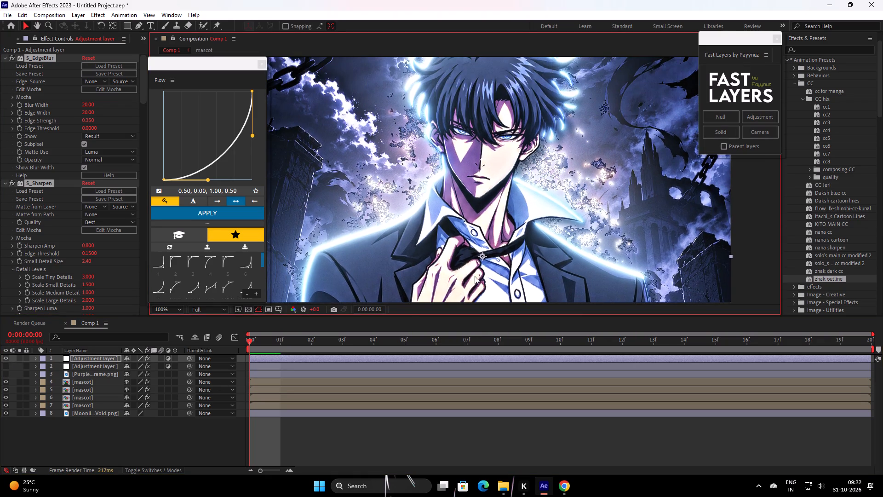
pyautogui.scroll(-1, 470, 265)
pyautogui.moveTo(463, 262); pyautogui.dragTo(460, 256, button='middle')
pyautogui.moveTo(455, 201); pyautogui.dragTo(450, 123, button='middle')
pyautogui.middleClick(450, 123)
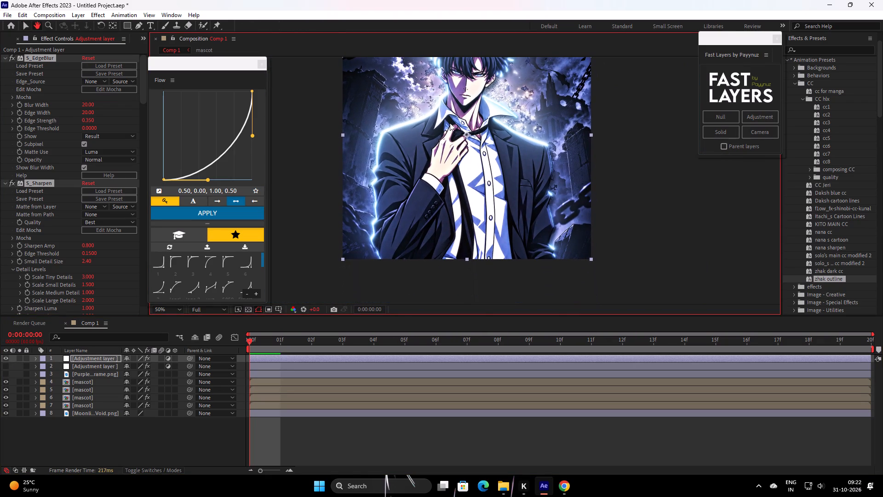
pyautogui.click(162, 311)
pyautogui.click(189, 157)
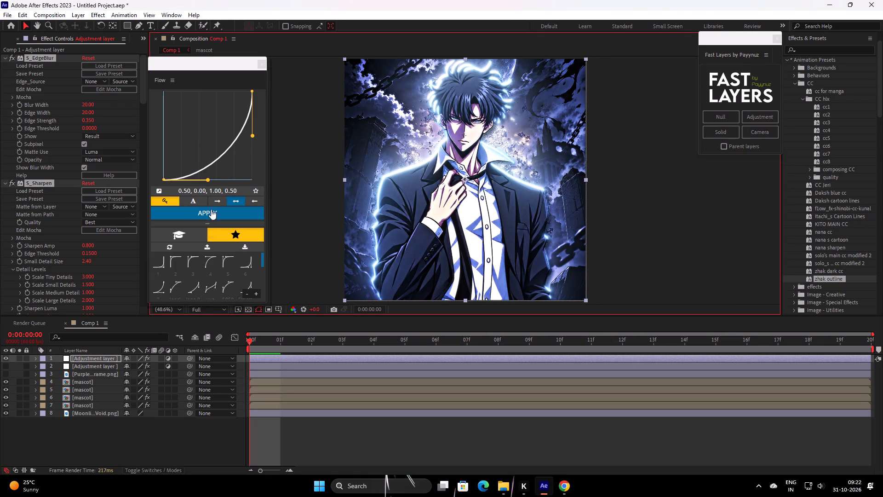
# Compare the composition with and without the top adjustment layer, leaving that layer hidden and deselected.
pyautogui.click(6, 358)
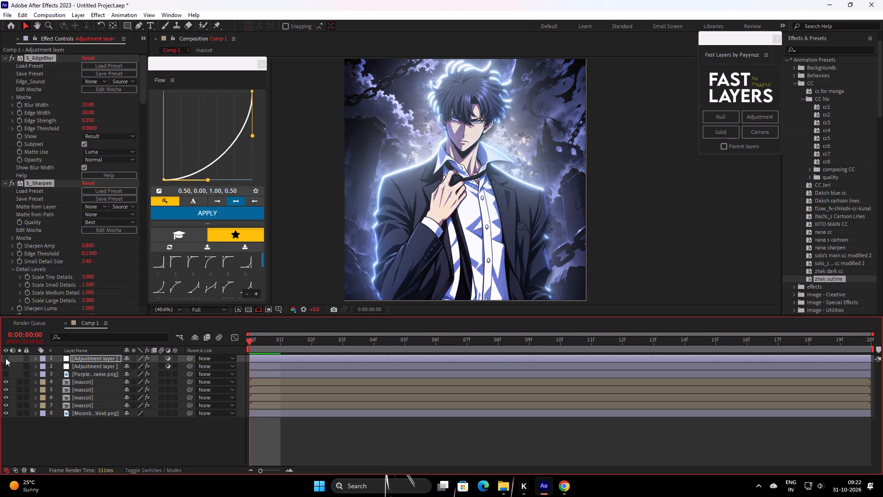
pyautogui.tripleClick(6, 358)
pyautogui.click(6, 358)
pyautogui.click(489, 446)
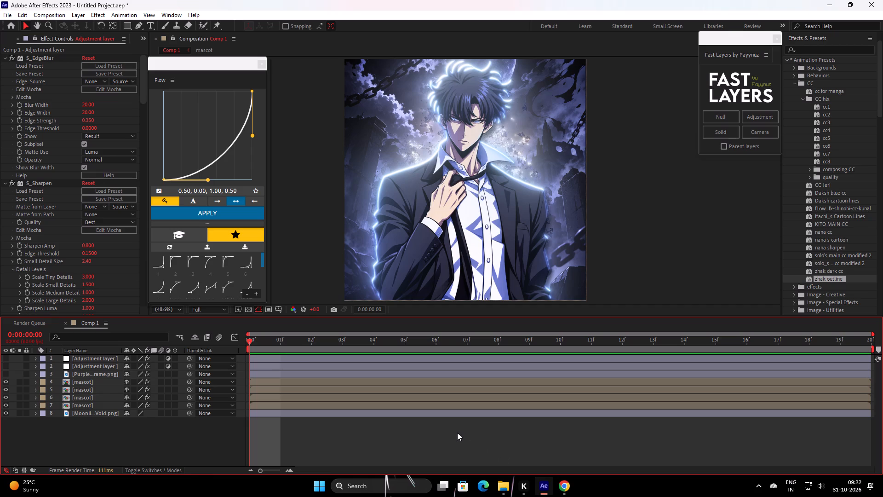
# Show the purple frame layer, compare it with and without the top adjustment layer, and hide both again.
pyautogui.click(5, 375)
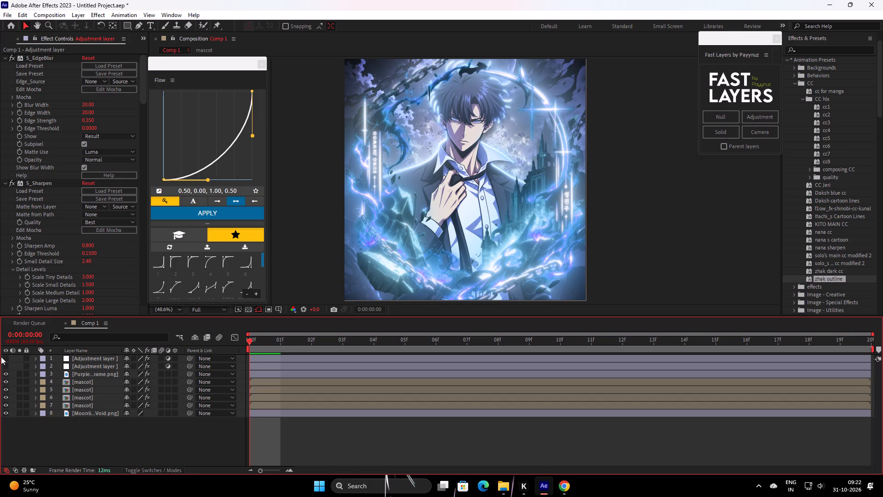
pyautogui.click(4, 357)
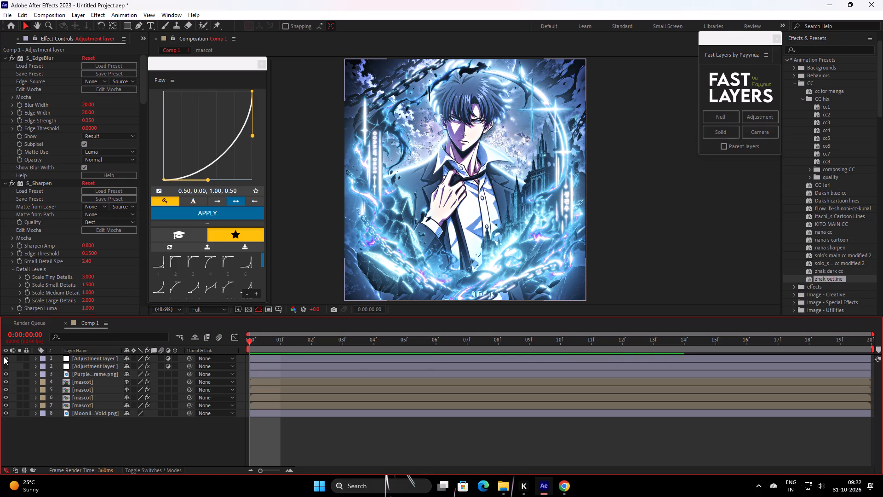
pyautogui.click(4, 357)
pyautogui.click(4, 357)
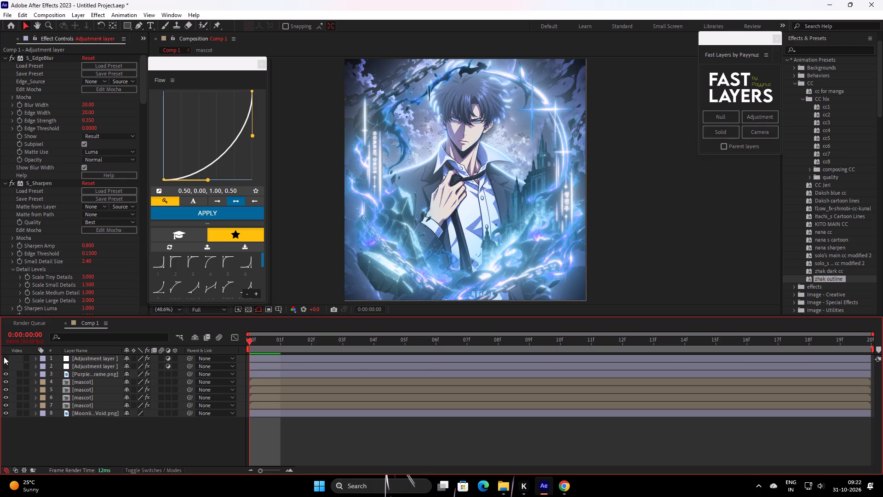
pyautogui.click(4, 357)
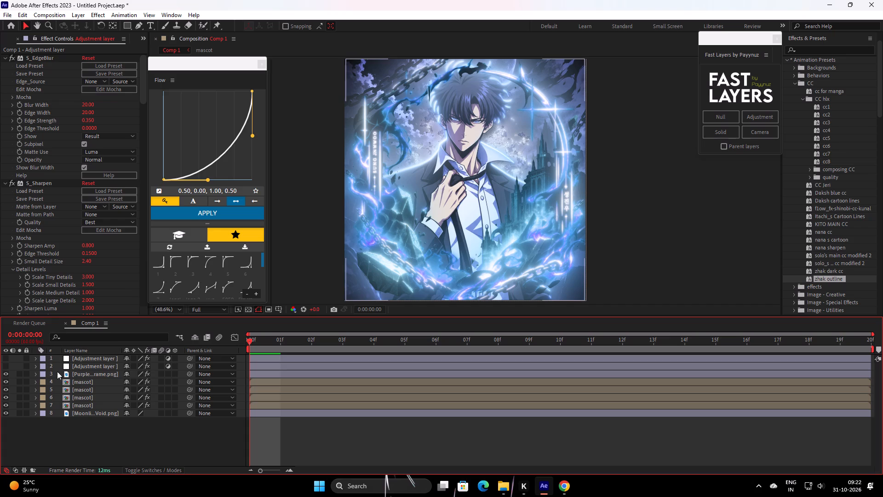
pyautogui.click(5, 372)
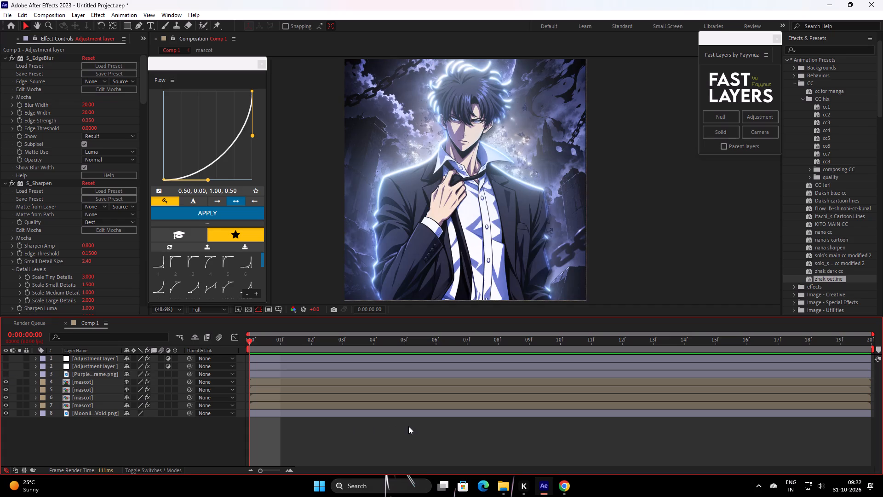